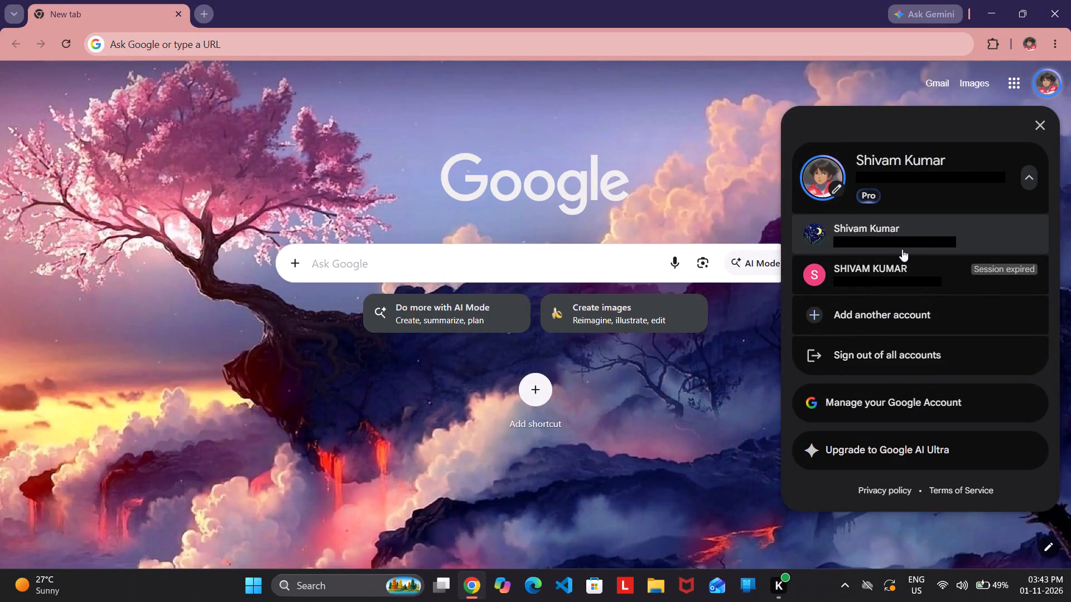
Switch to the second signed-in Google account, the one directly below the current Pro account.
click(902, 249)
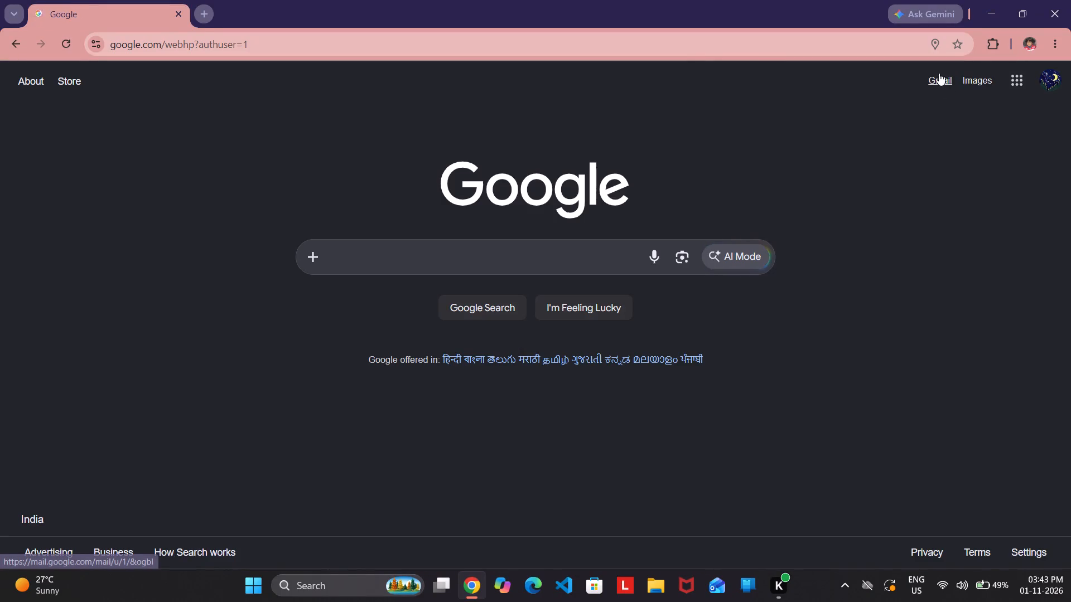
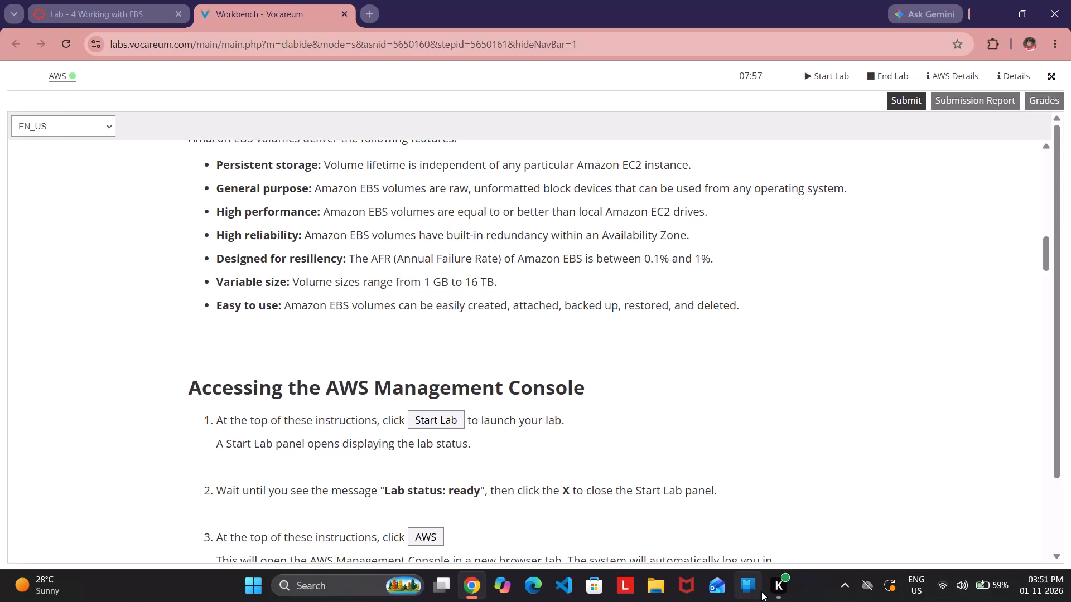
Read the lab instructions through to Task 1 and open the AWS Management Console from the lab page.
scroll(761, 591, down, 1)
scroll(652, 508, down, 2)
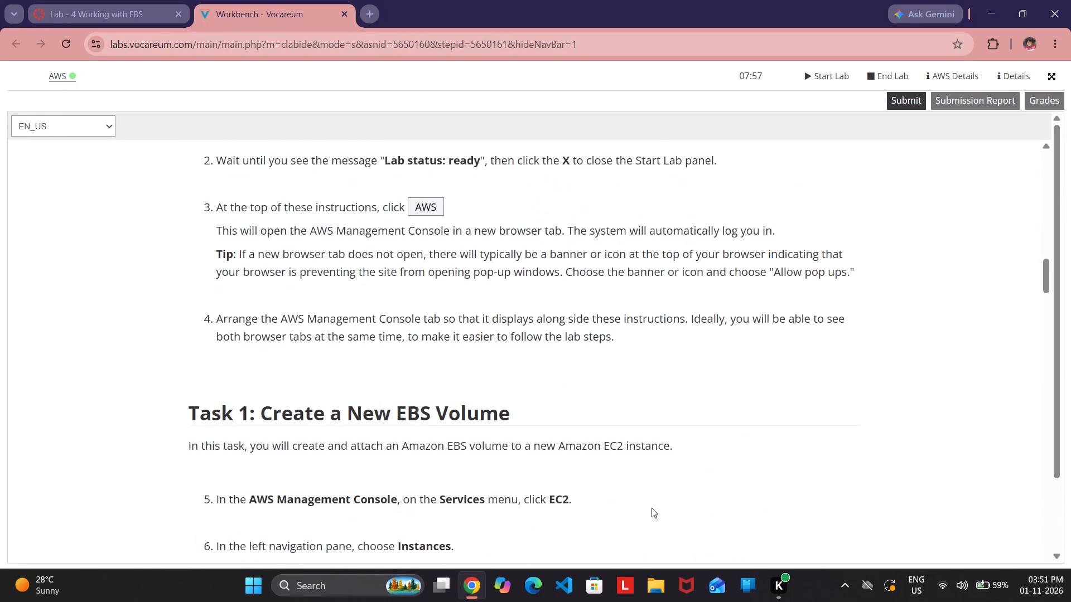
scroll(652, 508, down, 3)
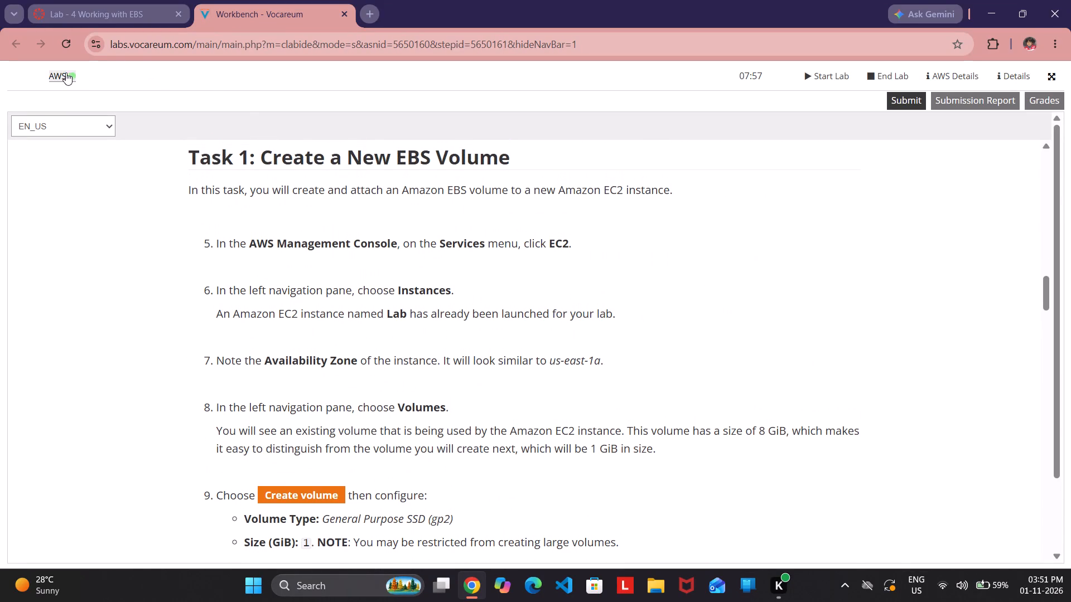
click(59, 71)
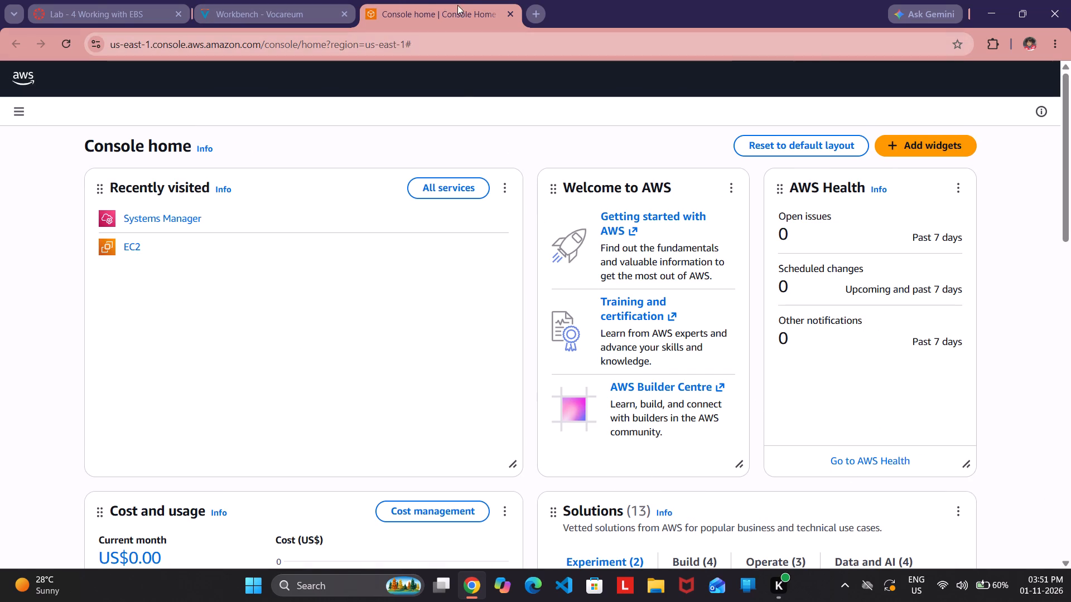
Move the AWS console into its own window and arrange it side by side with the lab instructions.
drag(456, 13, 781, 109)
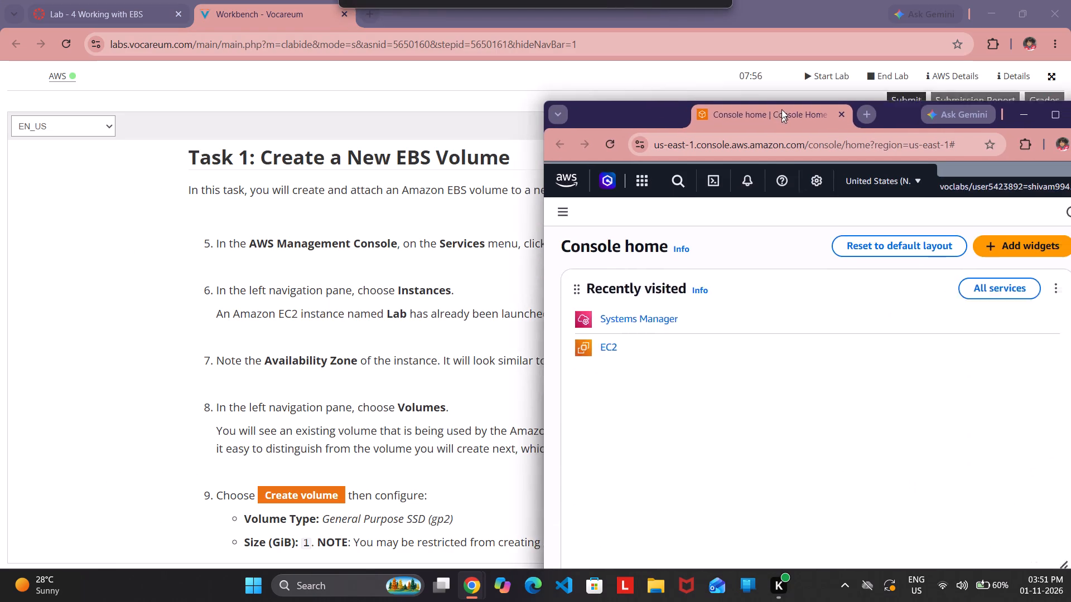
drag(781, 109, 776, 82)
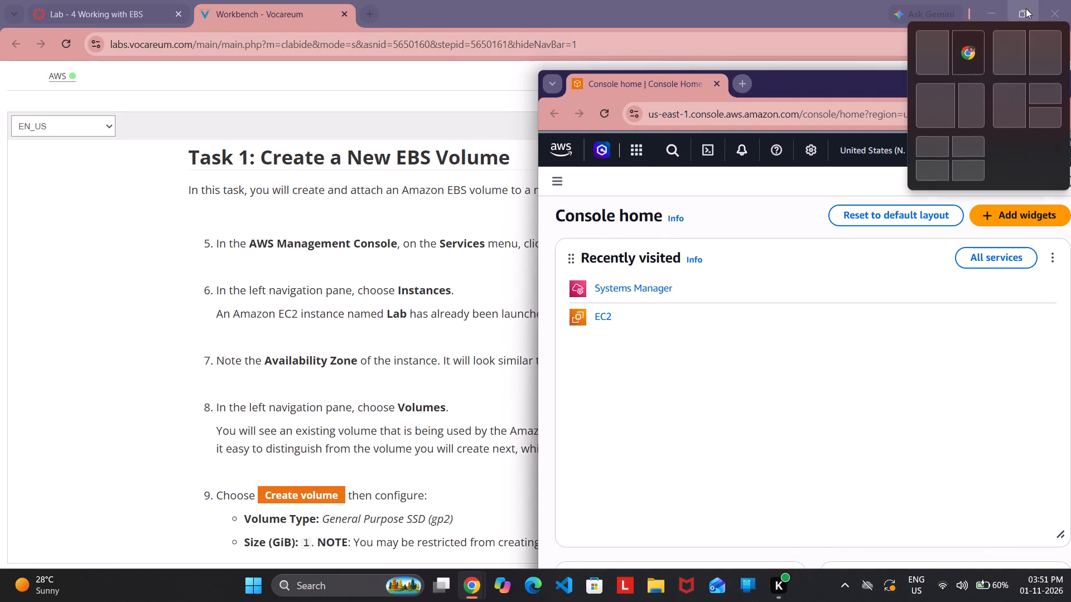
click(940, 52)
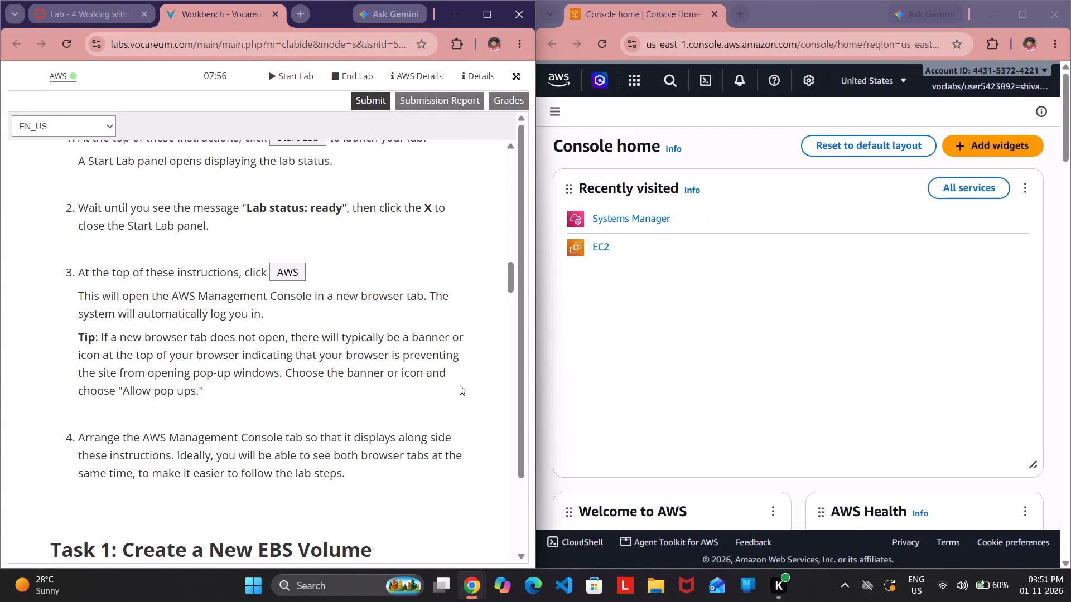
Search the AWS console for "Ec2" and open the EC2 service, following the Task 1 instructions.
scroll(374, 370, up, 7)
scroll(374, 370, down, 1)
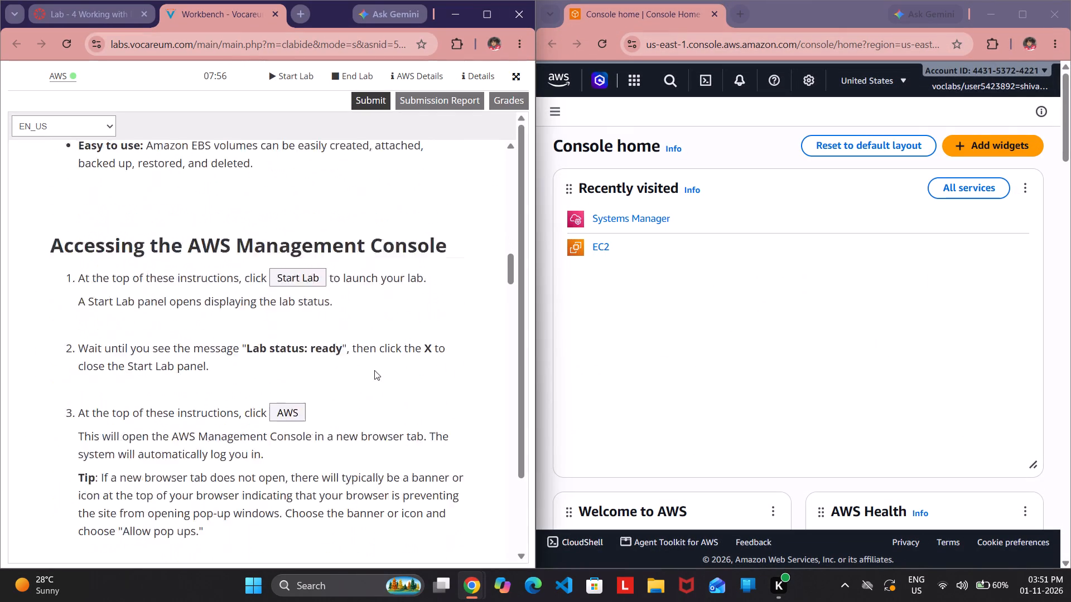
scroll(374, 370, down, 8)
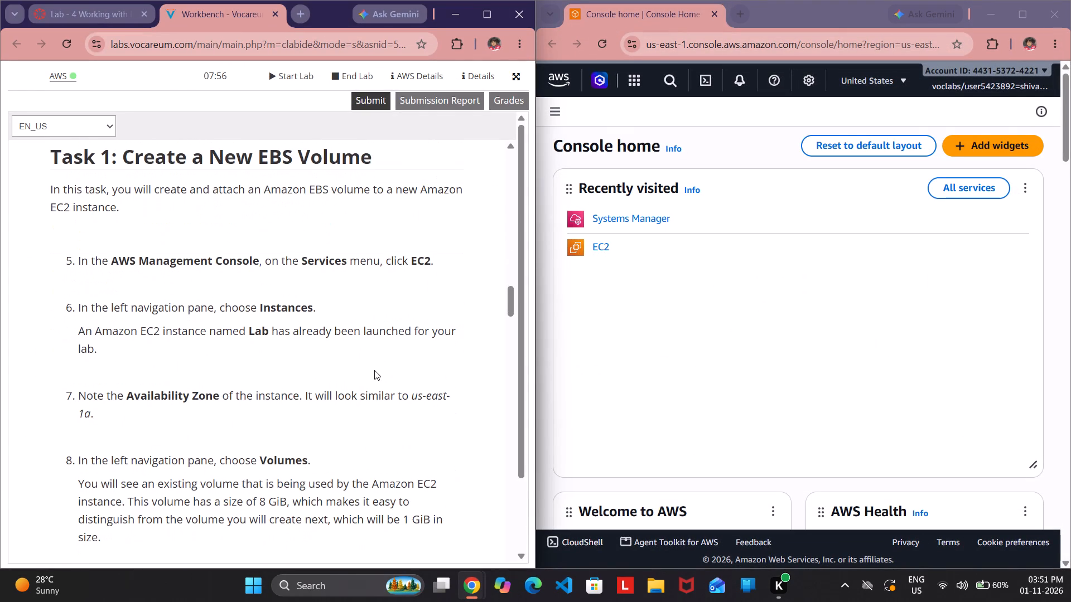
scroll(374, 370, down, 1)
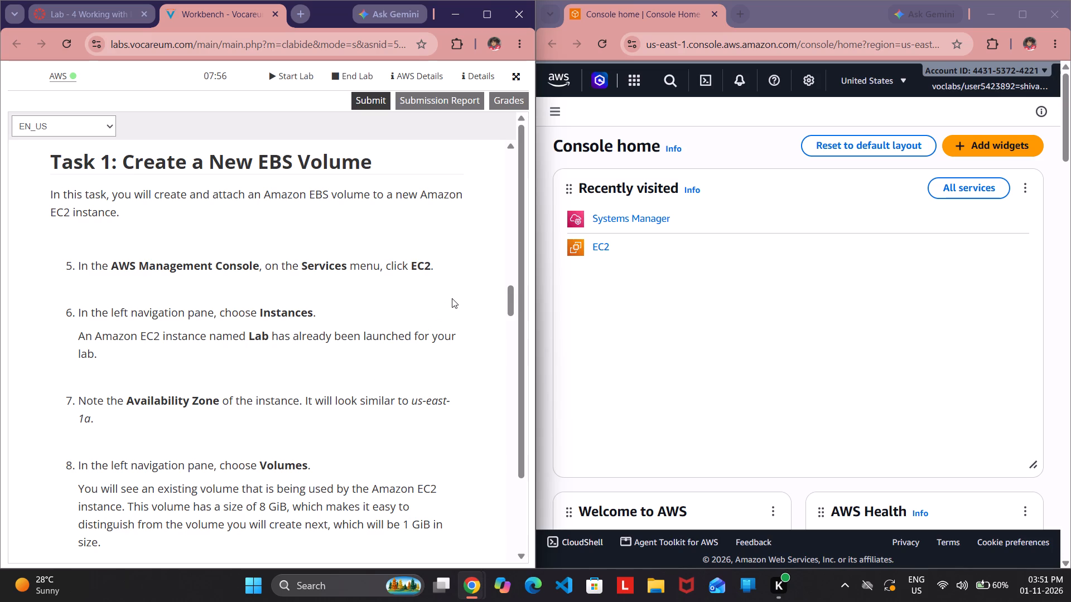
click(669, 82)
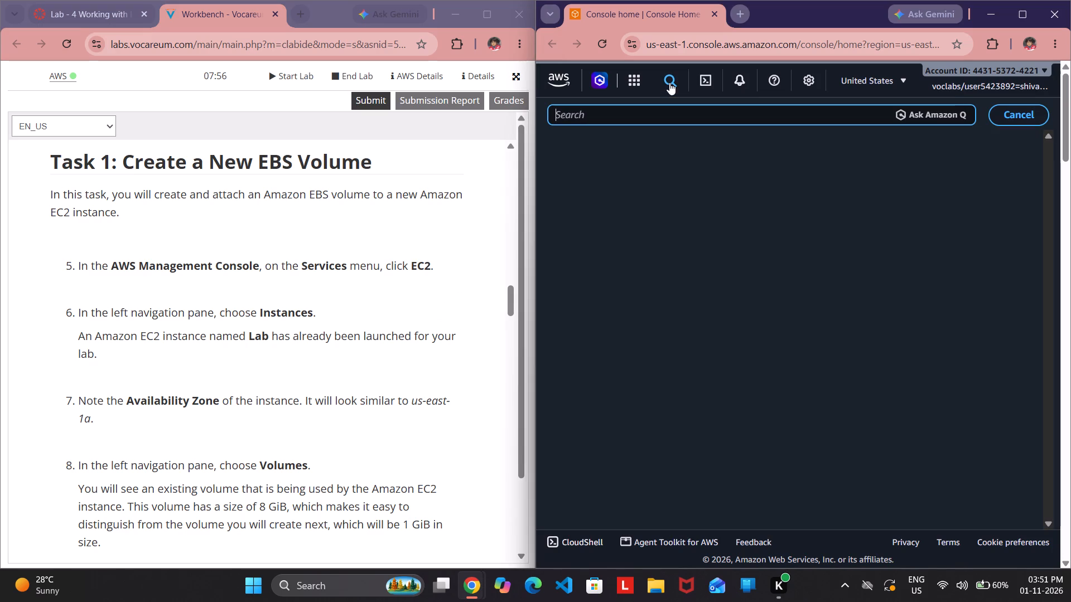
scroll(253, 342, up, 5)
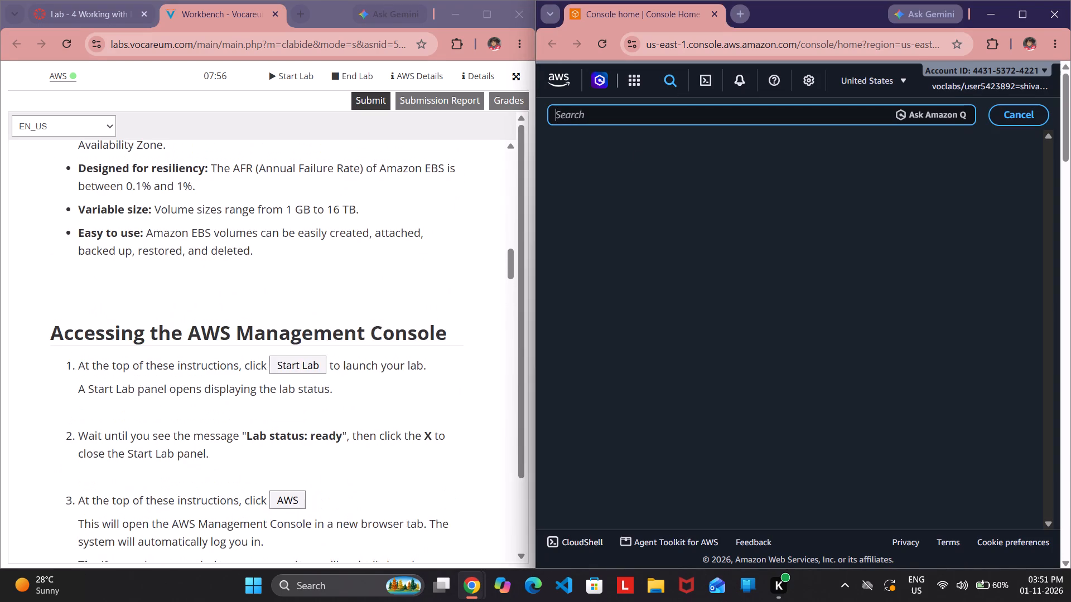
scroll(253, 342, up, 1)
scroll(253, 342, down, 4)
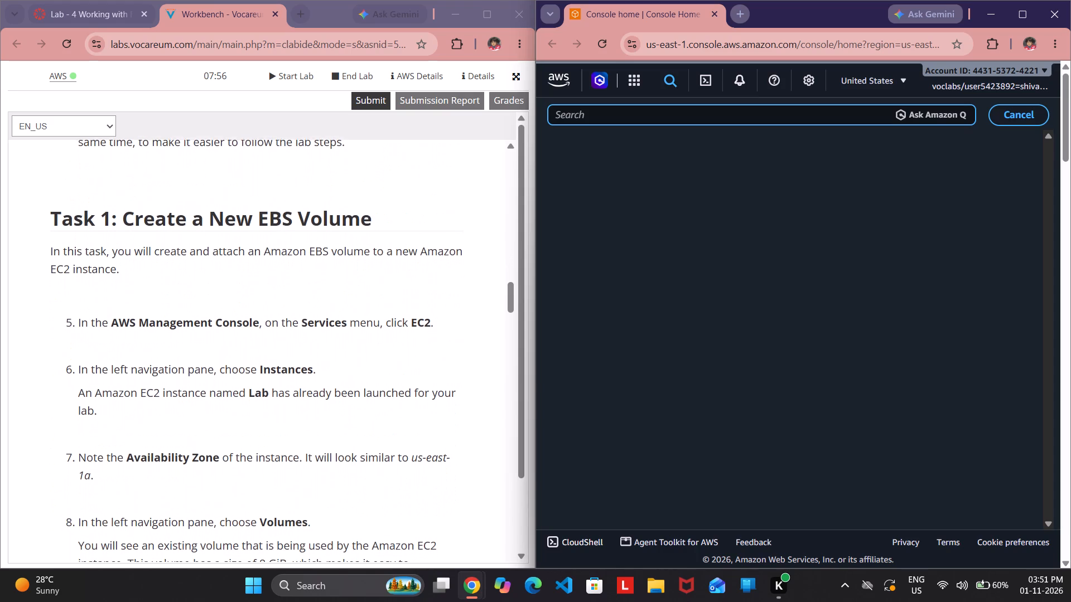
scroll(253, 342, down, 3)
click(605, 117)
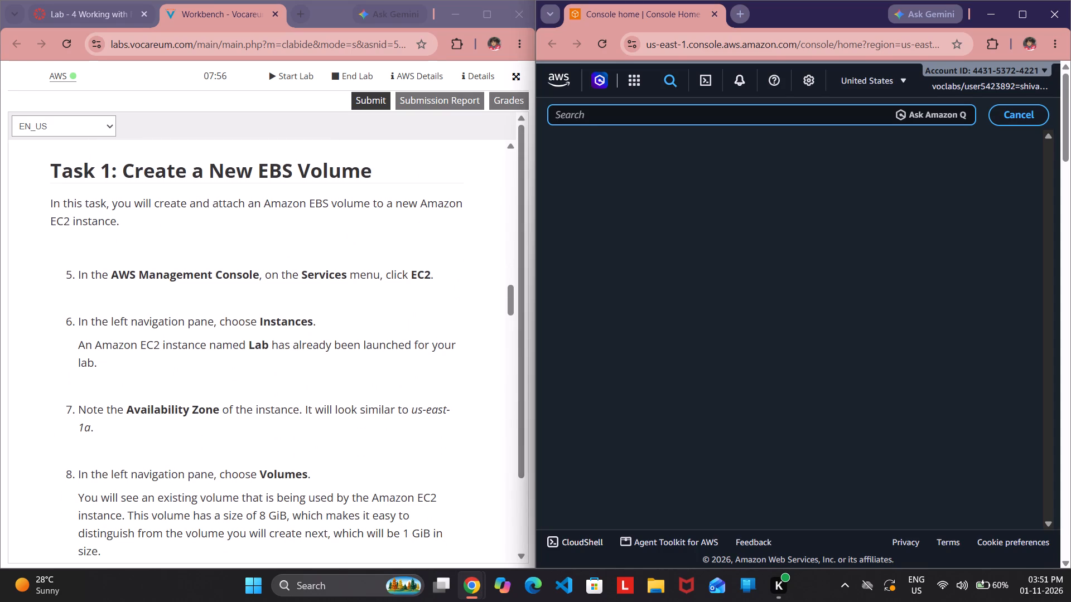
text(Ec2)
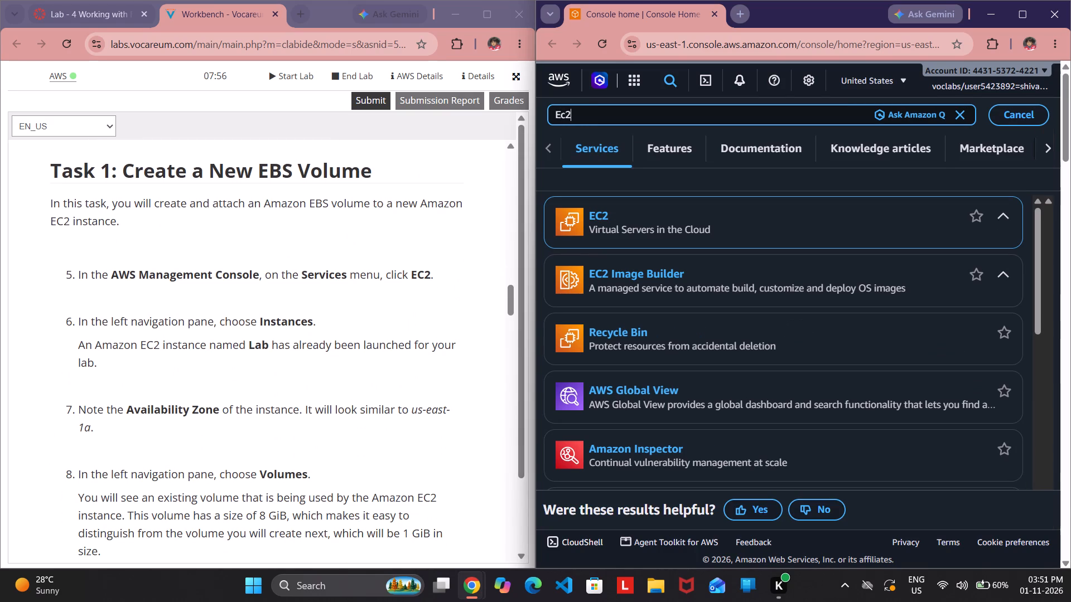
key(Return)
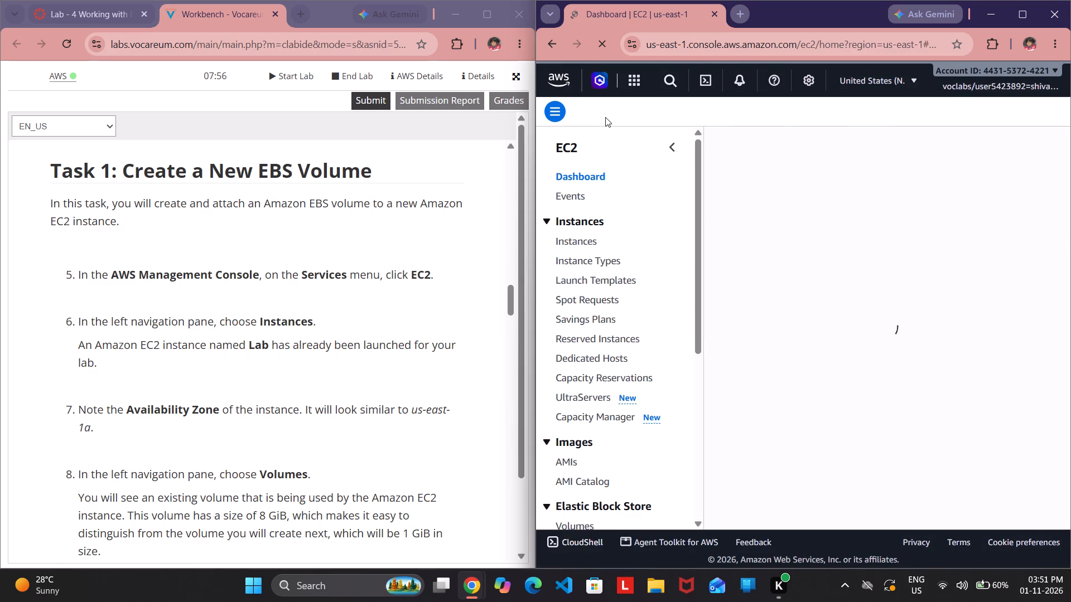
Open the EC2 Instances list and check the Availability Zone of the Lab instance.
scroll(426, 247, down, 2)
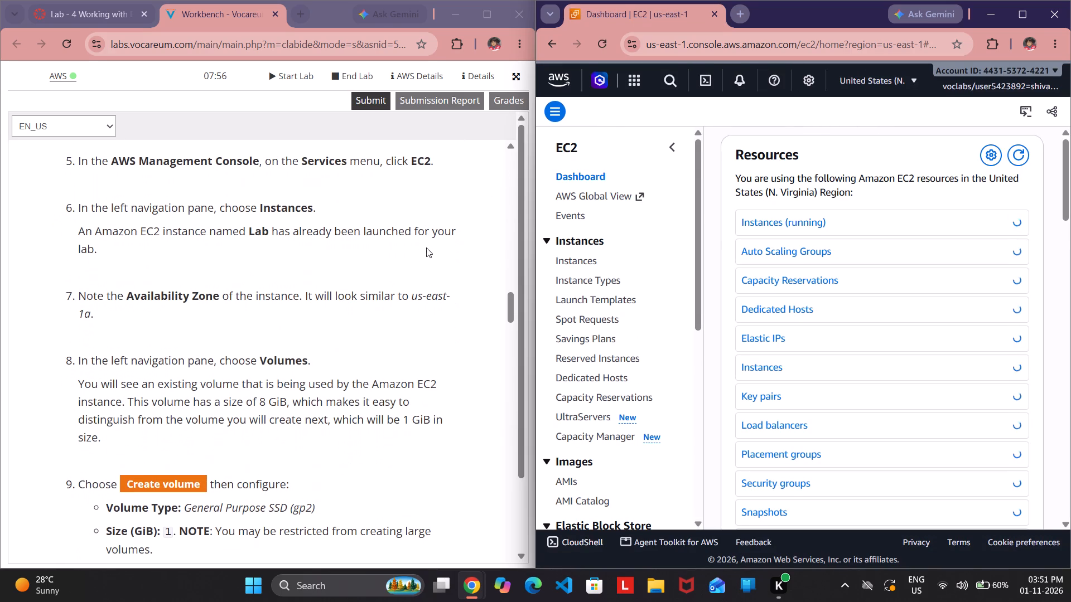
click(568, 258)
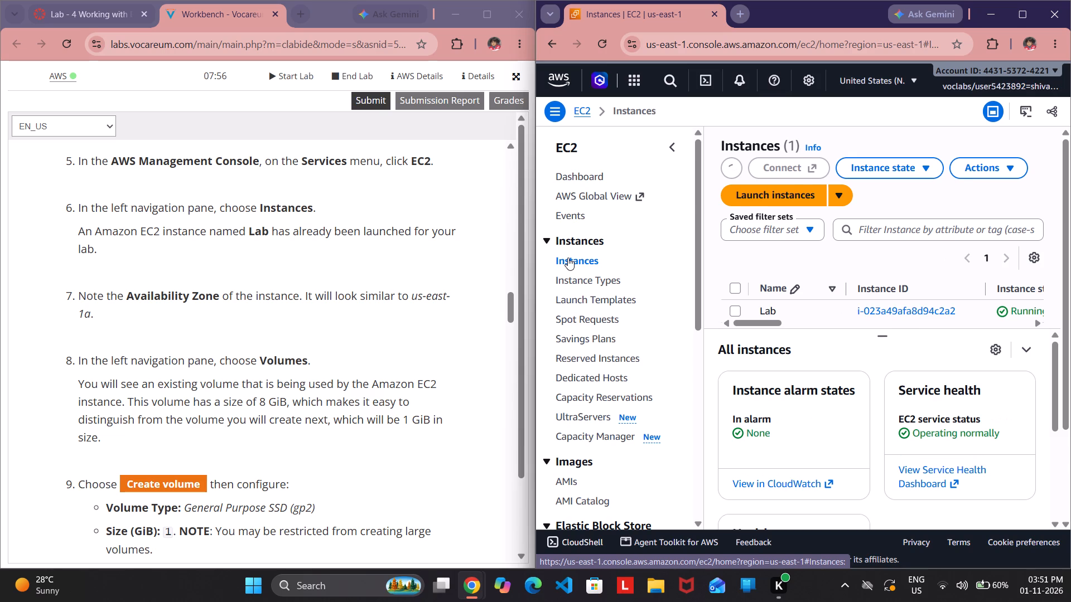
scroll(358, 351, down, 1)
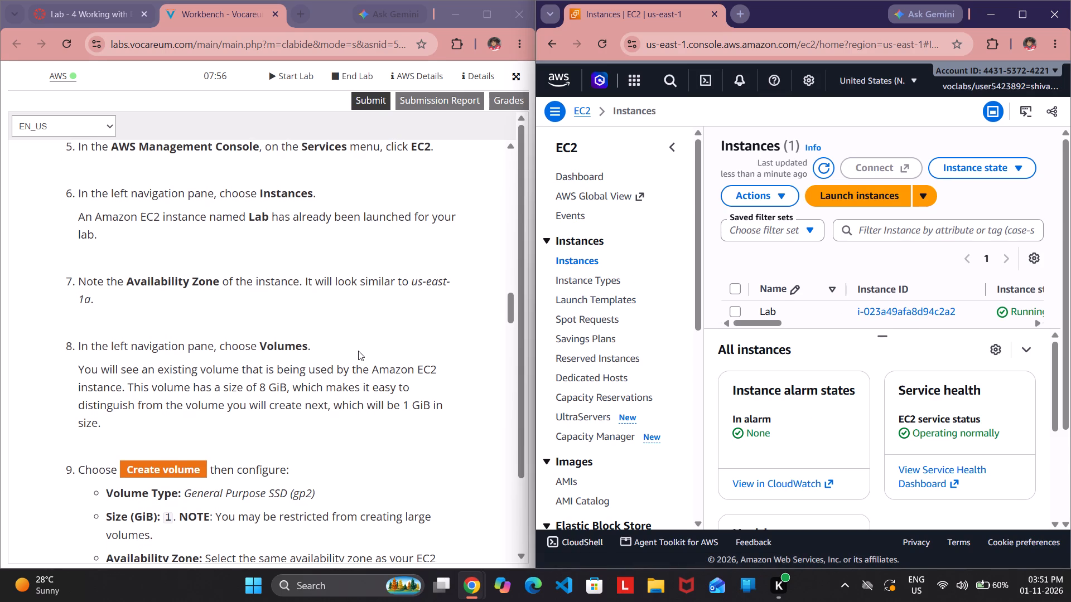
scroll(358, 351, down, 1)
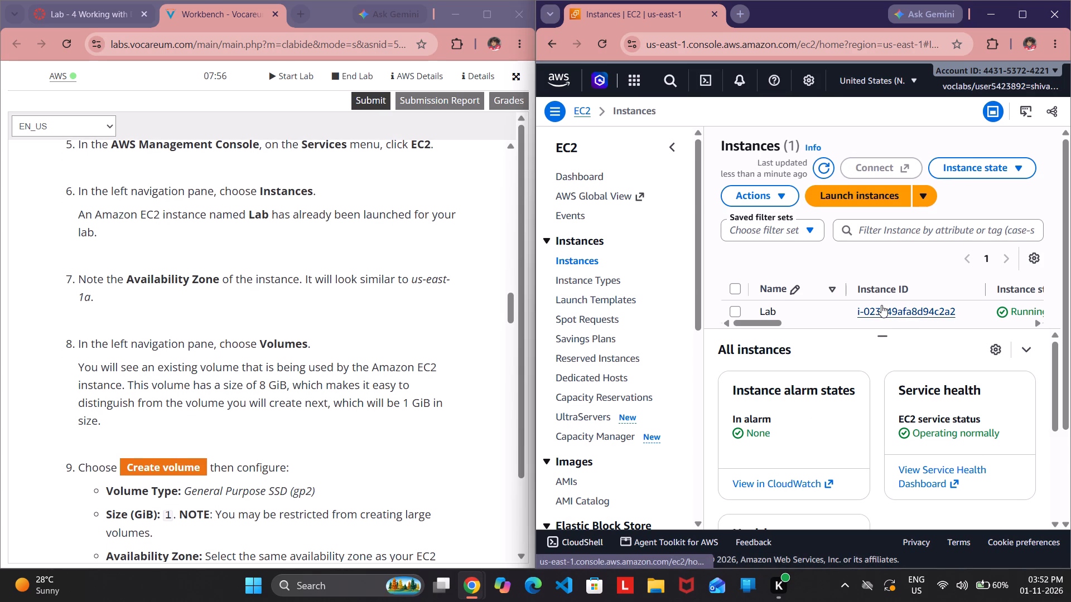
scroll(881, 305, left, 3)
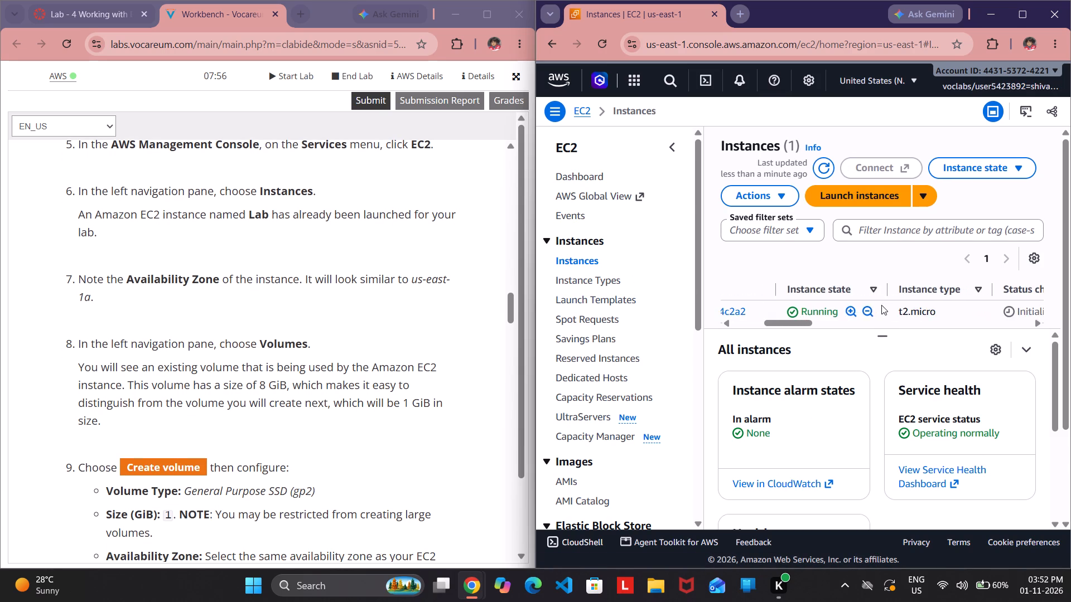
scroll(881, 305, left, 3)
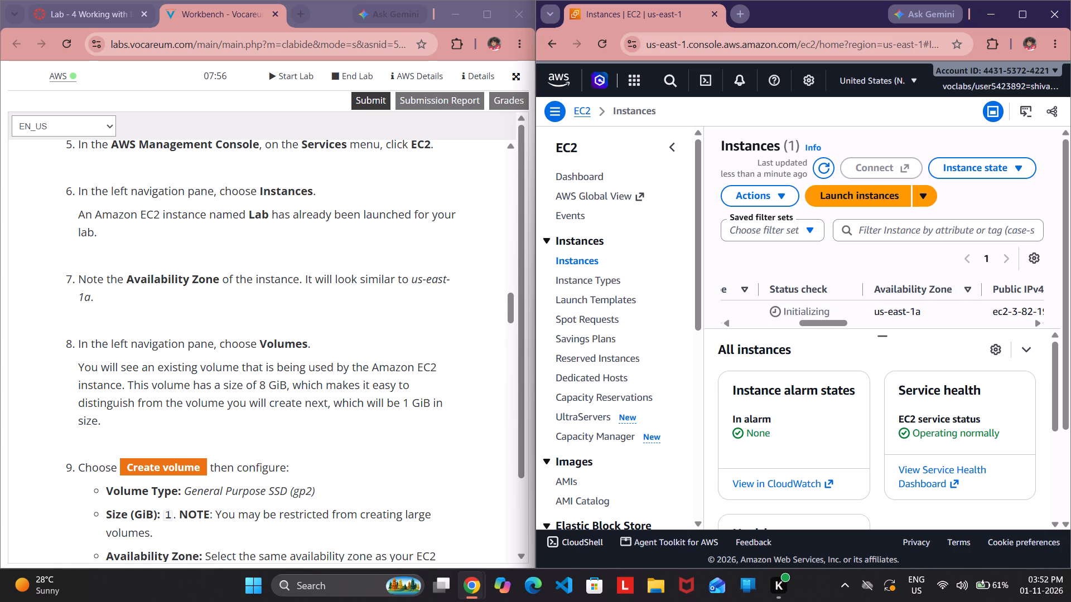
scroll(881, 305, left, 1)
scroll(881, 305, right, 1)
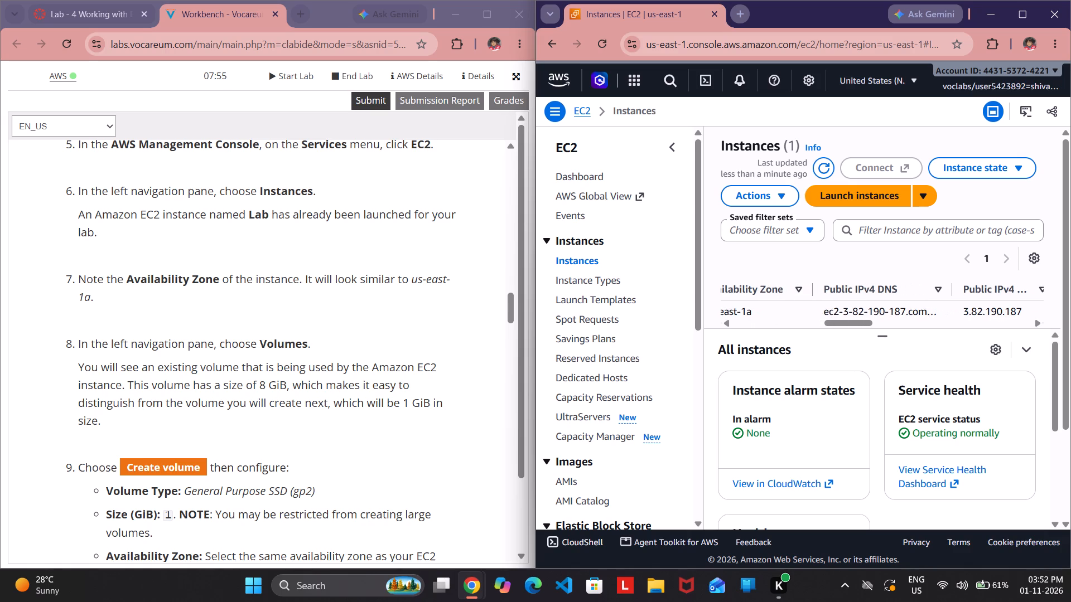
scroll(881, 305, right, 5)
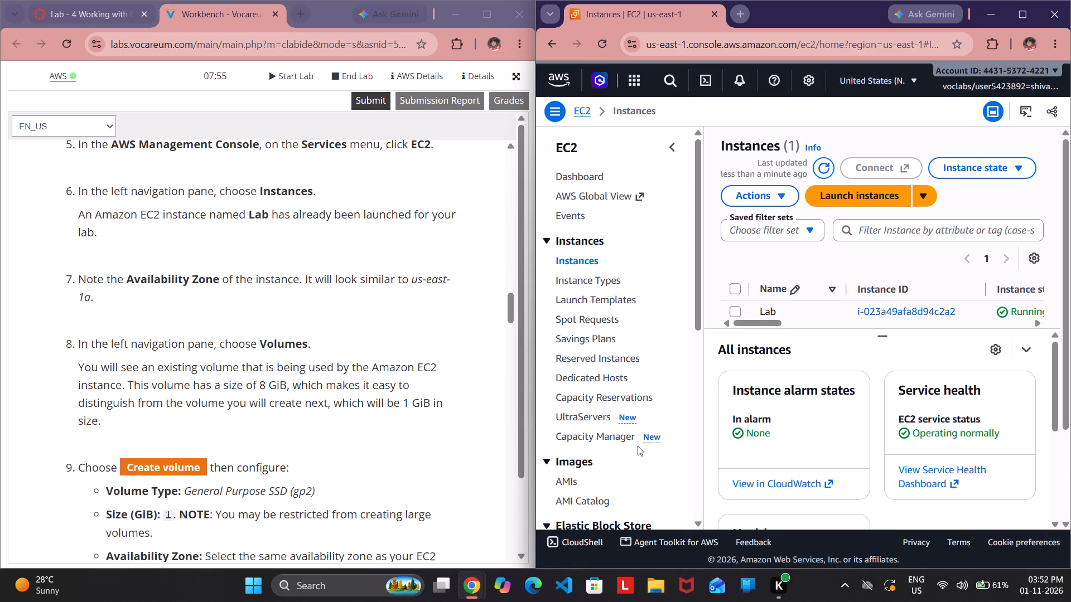
Open the Volumes list under Elastic Block Store and view the existing volume's entry.
scroll(587, 420, down, 2)
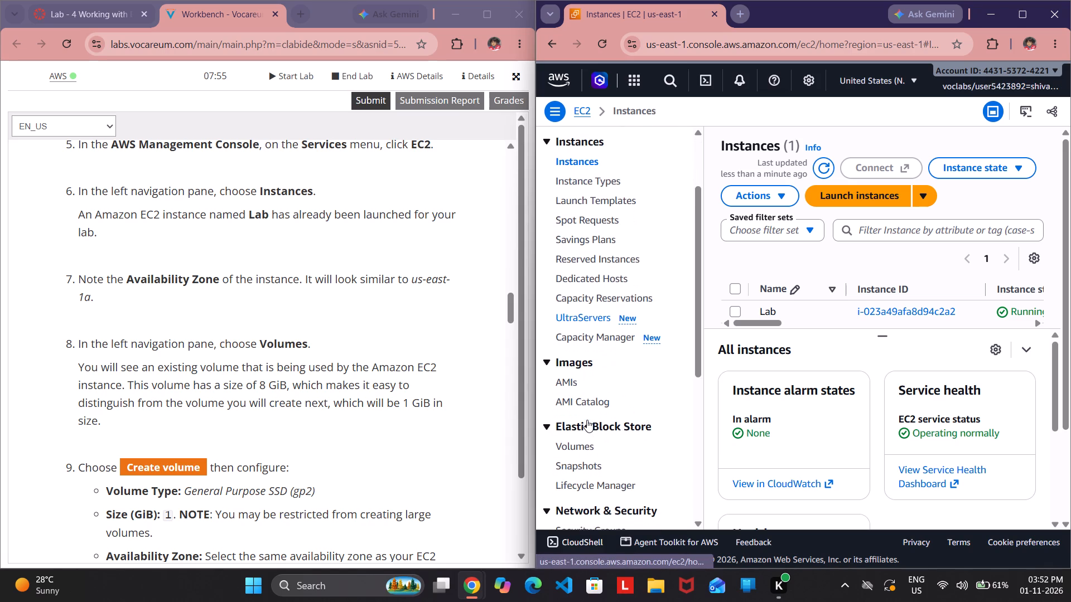
scroll(587, 420, down, 1)
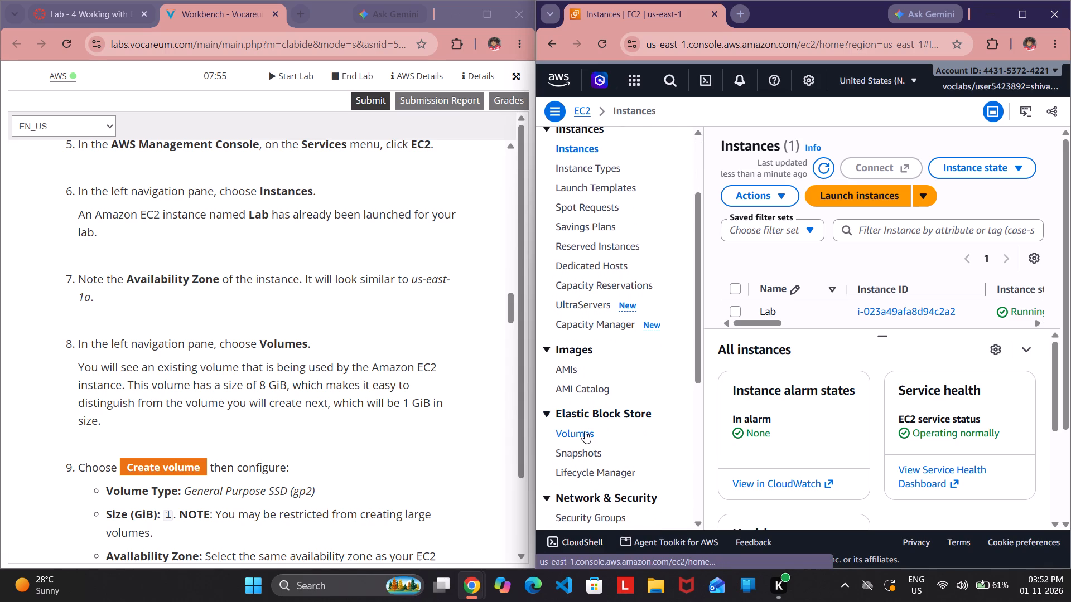
click(585, 431)
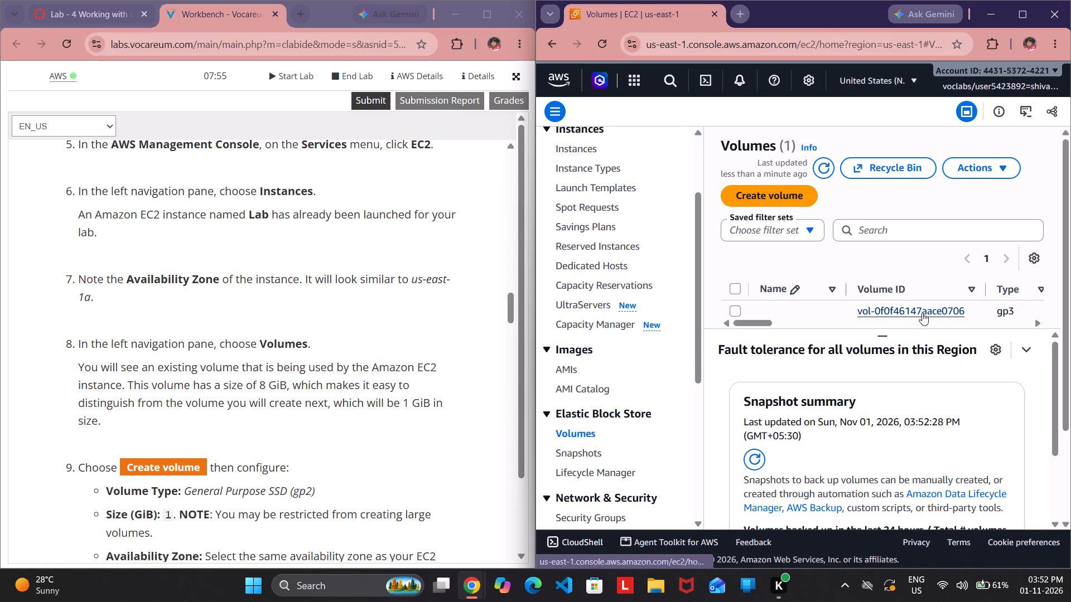
scroll(932, 305, left, 2)
scroll(932, 305, right, 1)
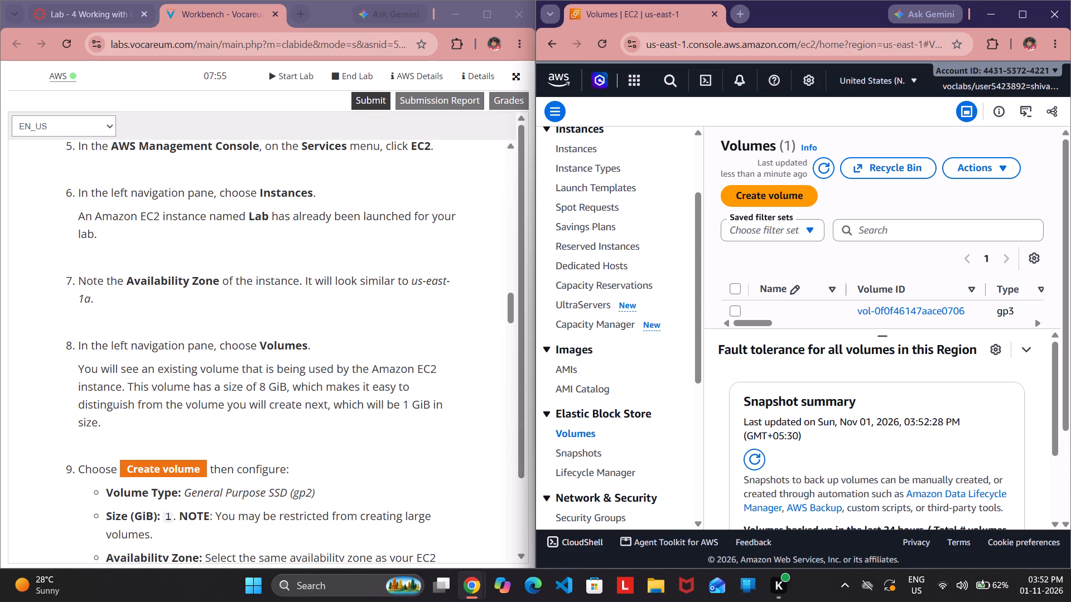
Start creating a new volume, with volume type General Purpose SSD (gp2) and a size of 1 GiB.
scroll(258, 395, down, 2)
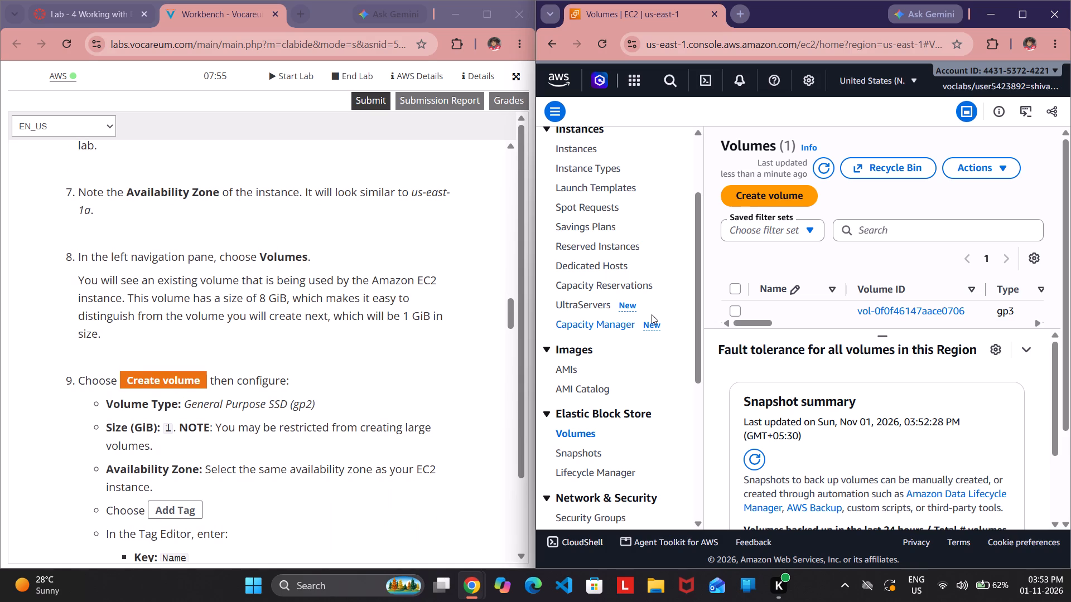
click(768, 192)
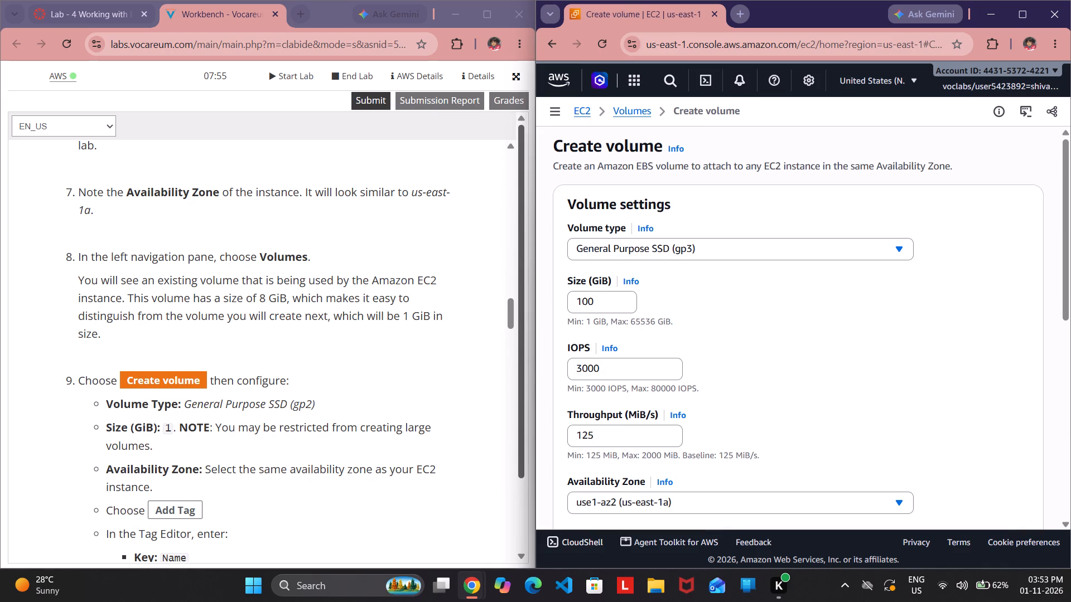
scroll(403, 429, down, 2)
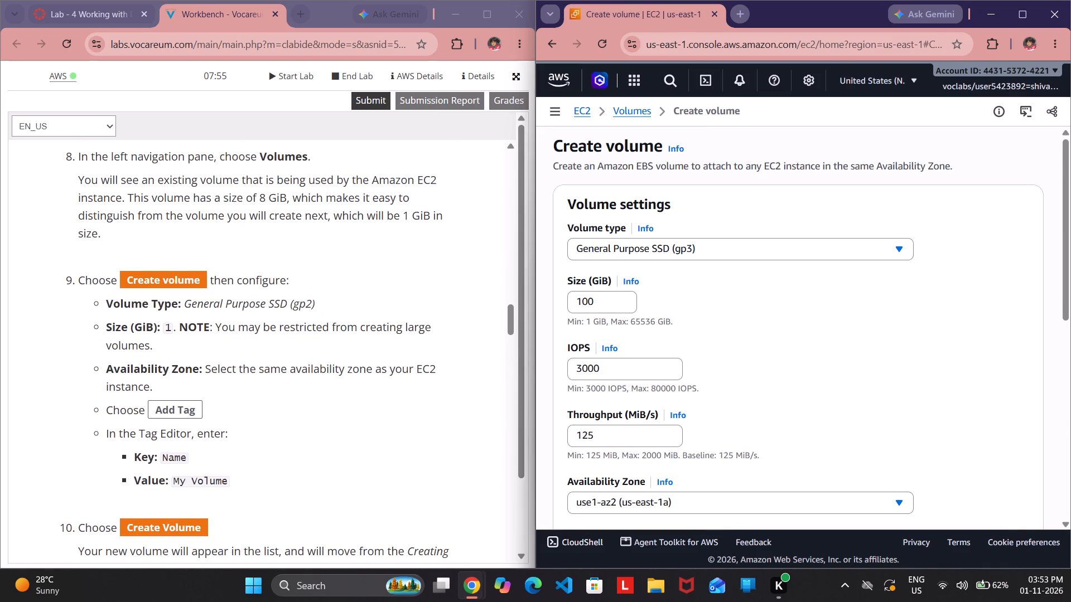
click(730, 244)
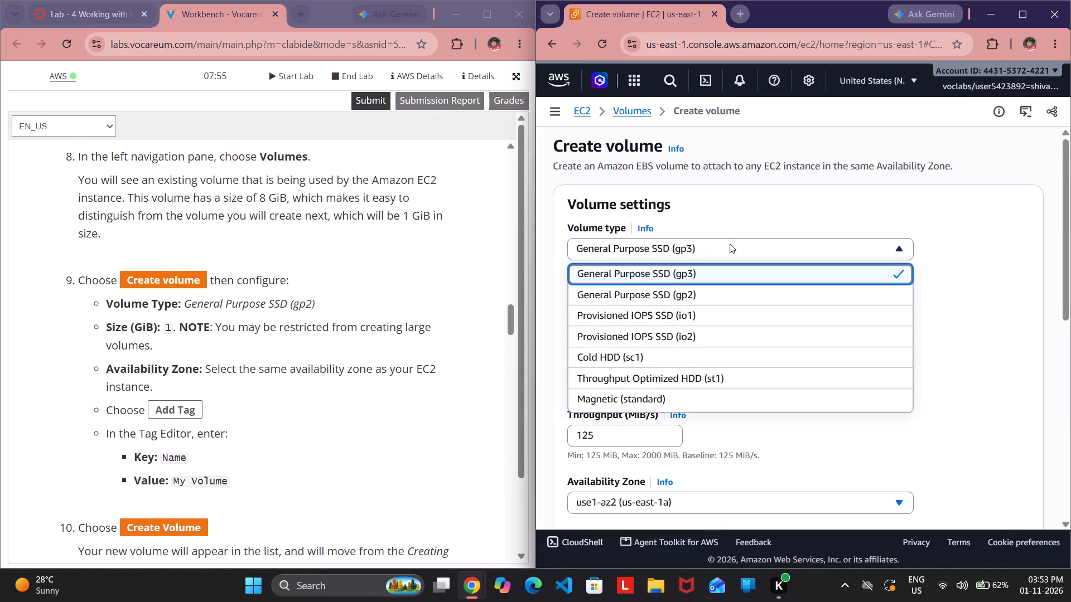
click(670, 289)
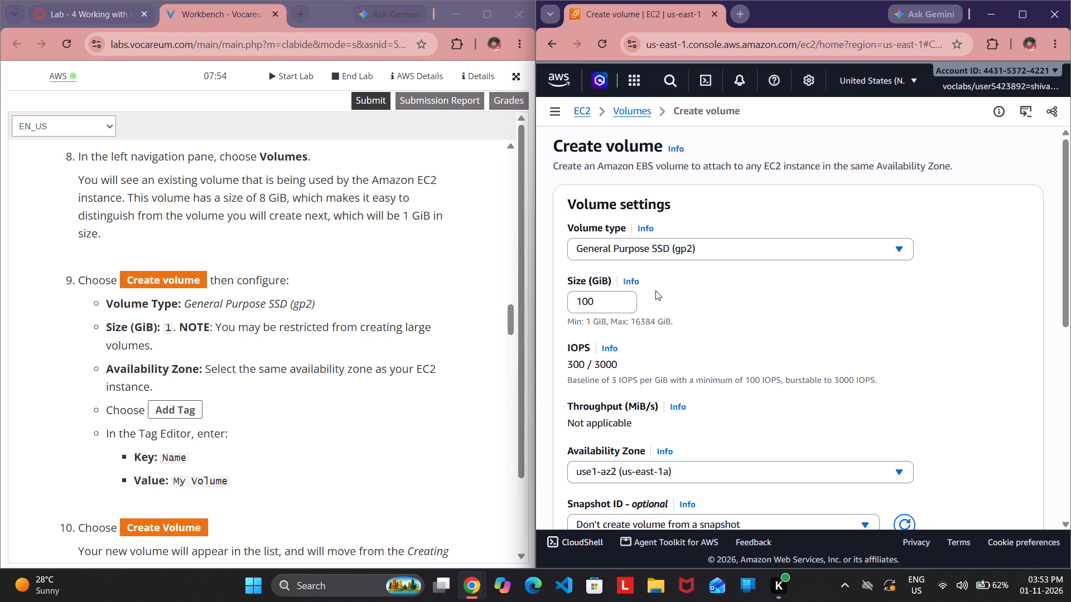
click(619, 301)
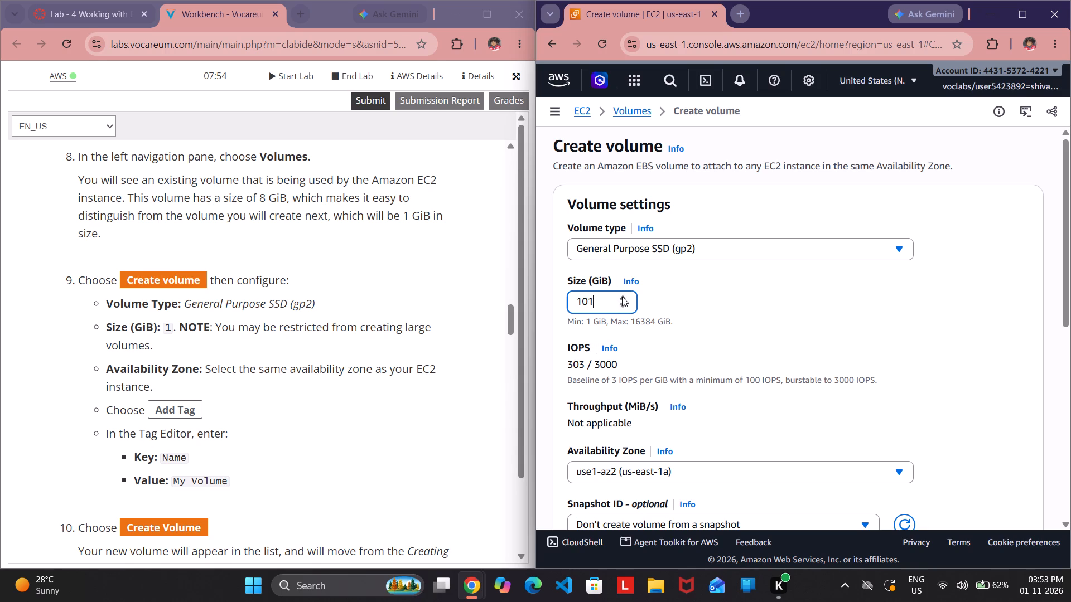
key(BackSpace)
key(BackSpace)
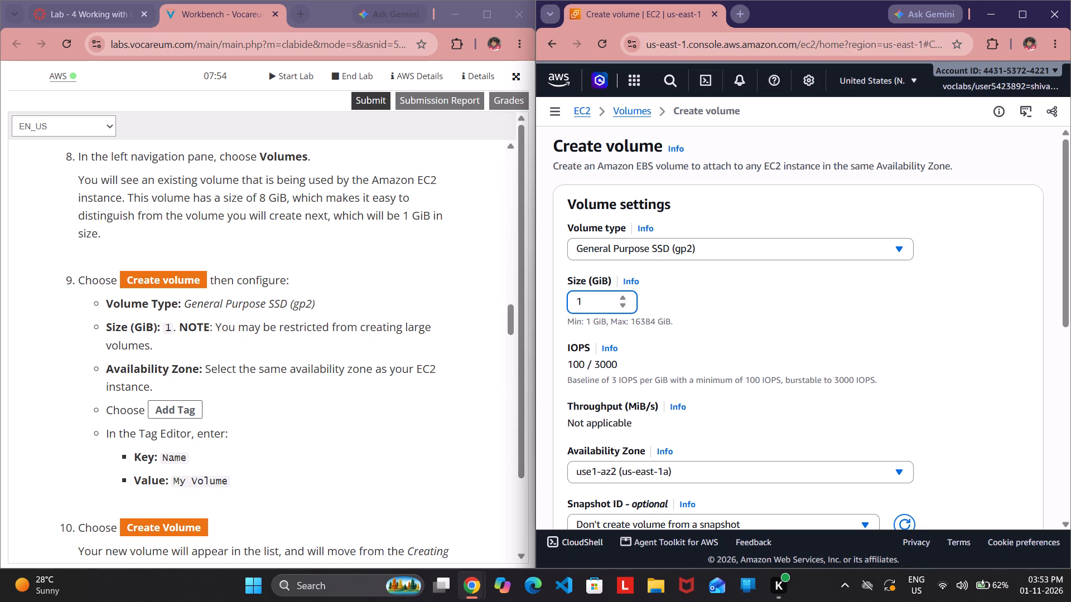
click(669, 322)
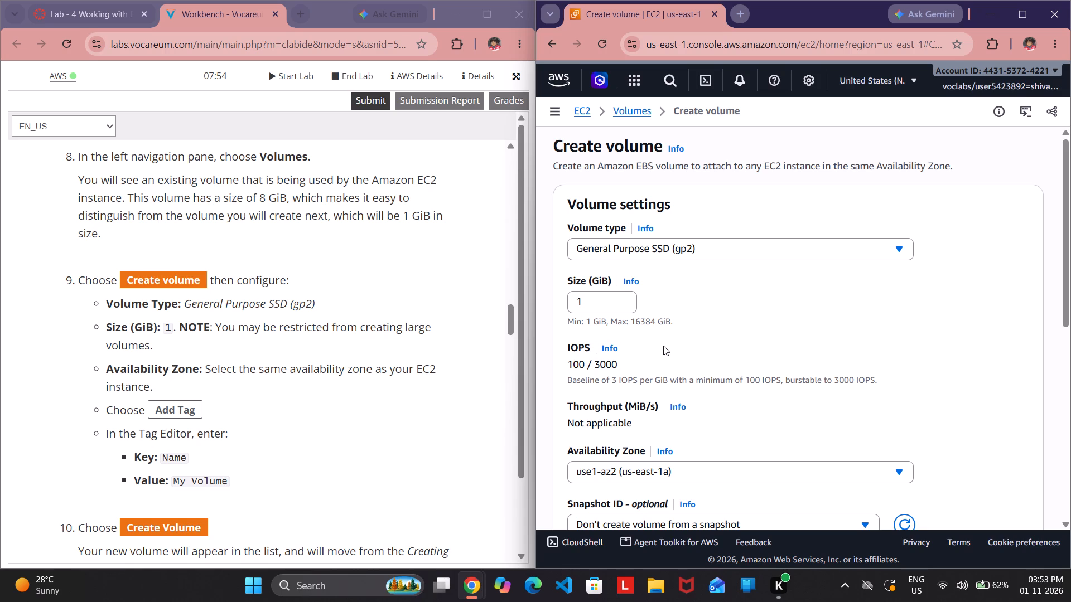
Add a tag to the new volume with key Name and value My Volume.
scroll(715, 420, down, 2)
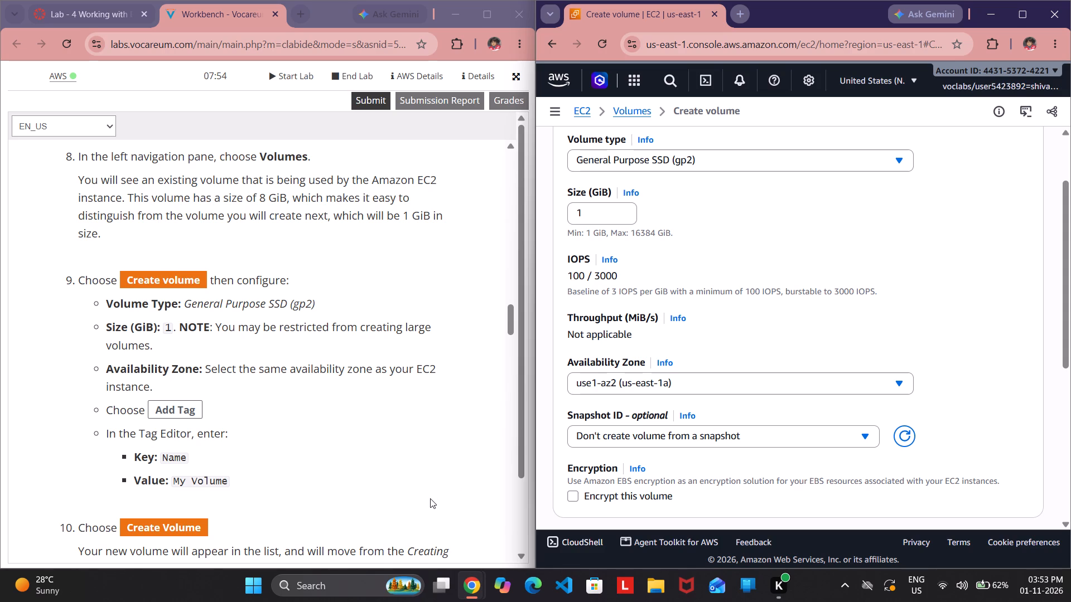
scroll(430, 498, down, 2)
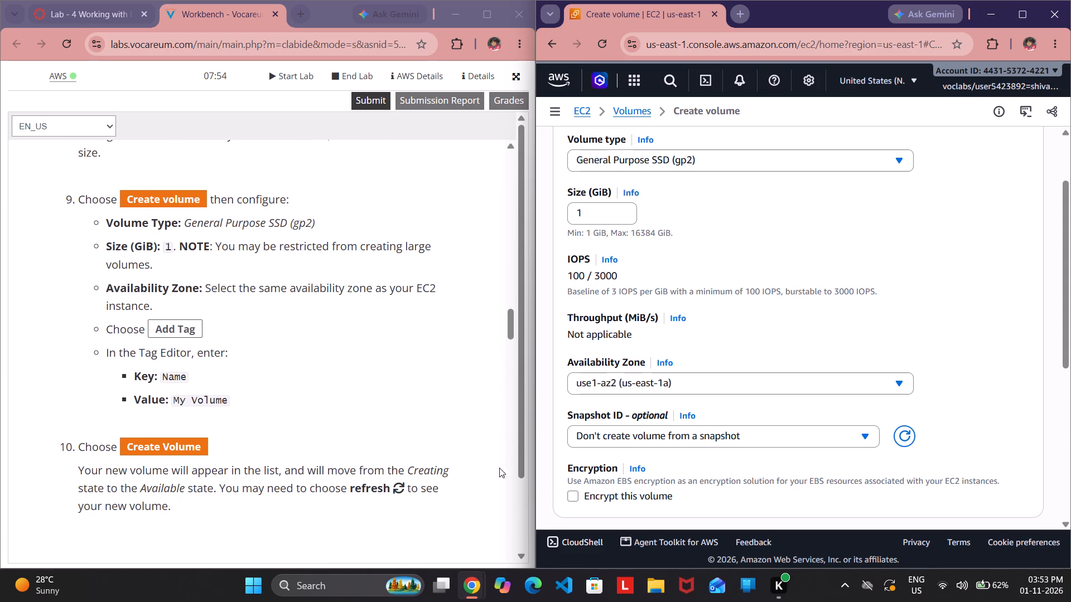
scroll(656, 466, down, 3)
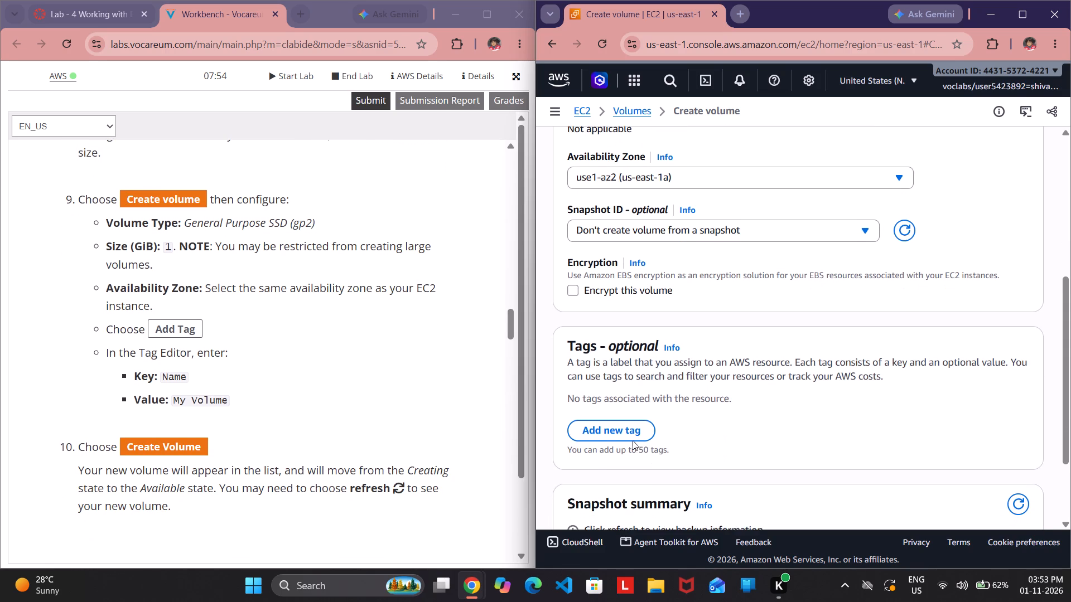
scroll(762, 390, down, 1)
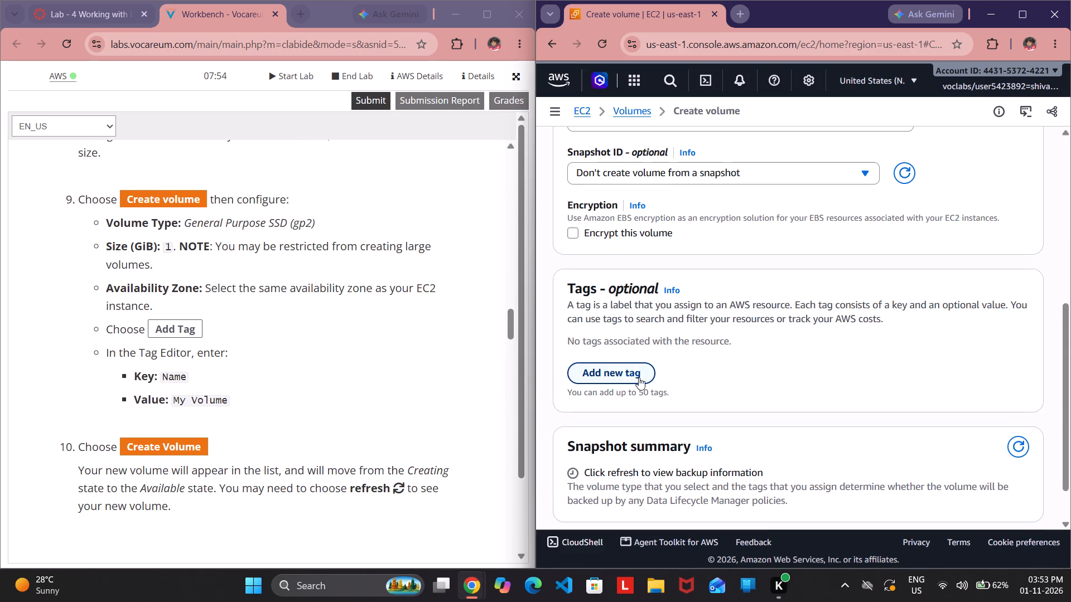
click(630, 371)
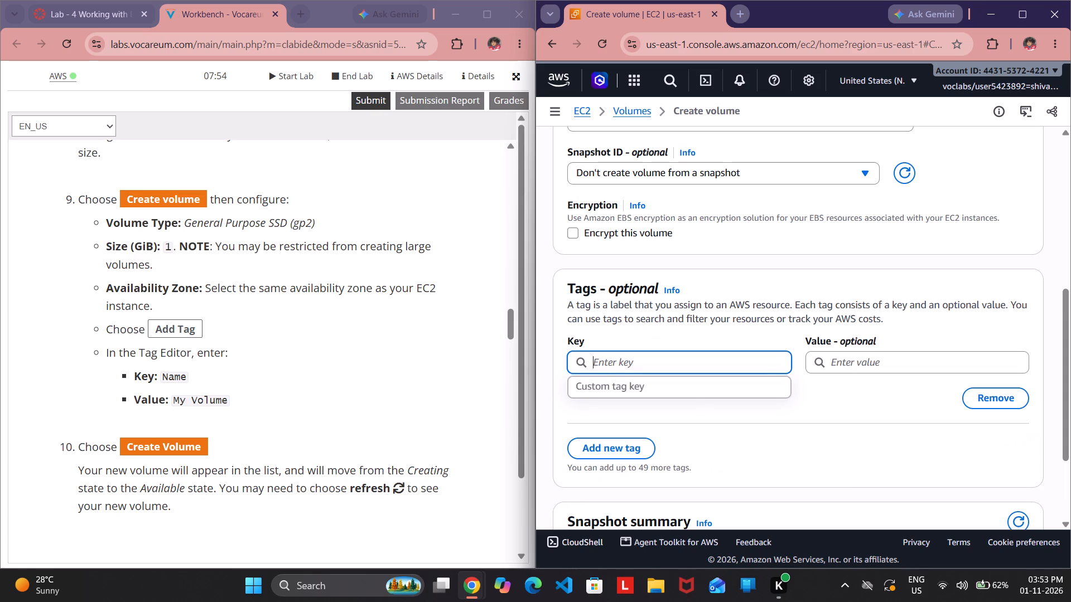
click(668, 361)
text(Na)
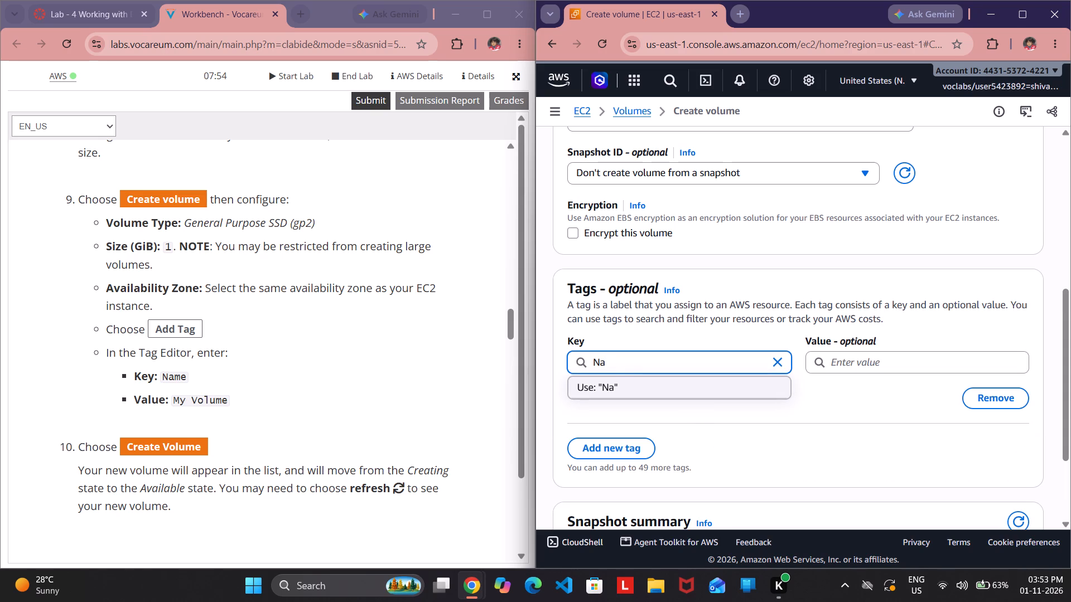
text(me)
key(Return)
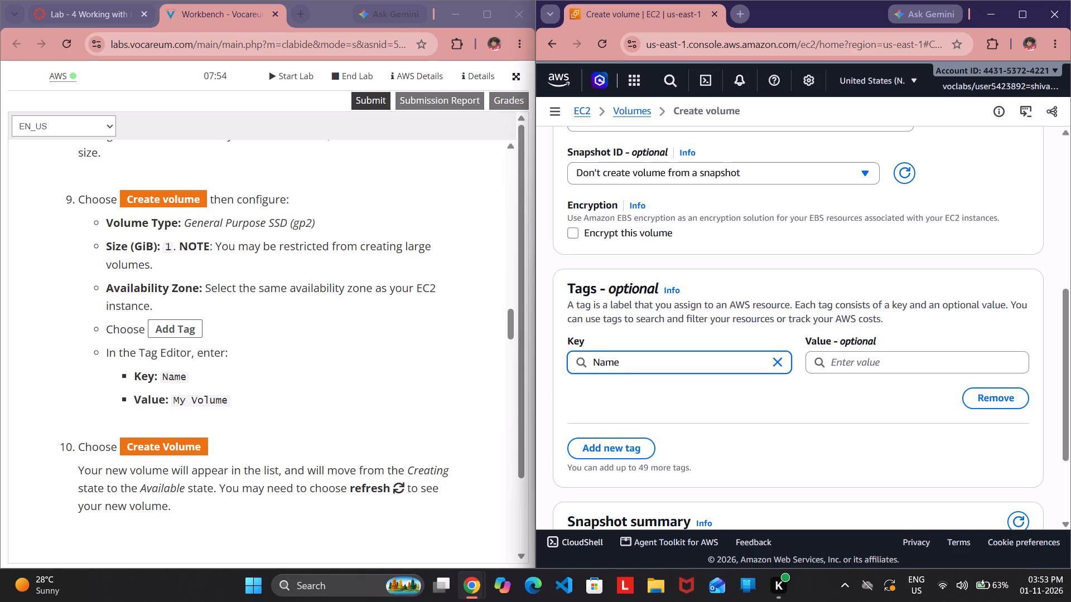
click(852, 360)
text(My)
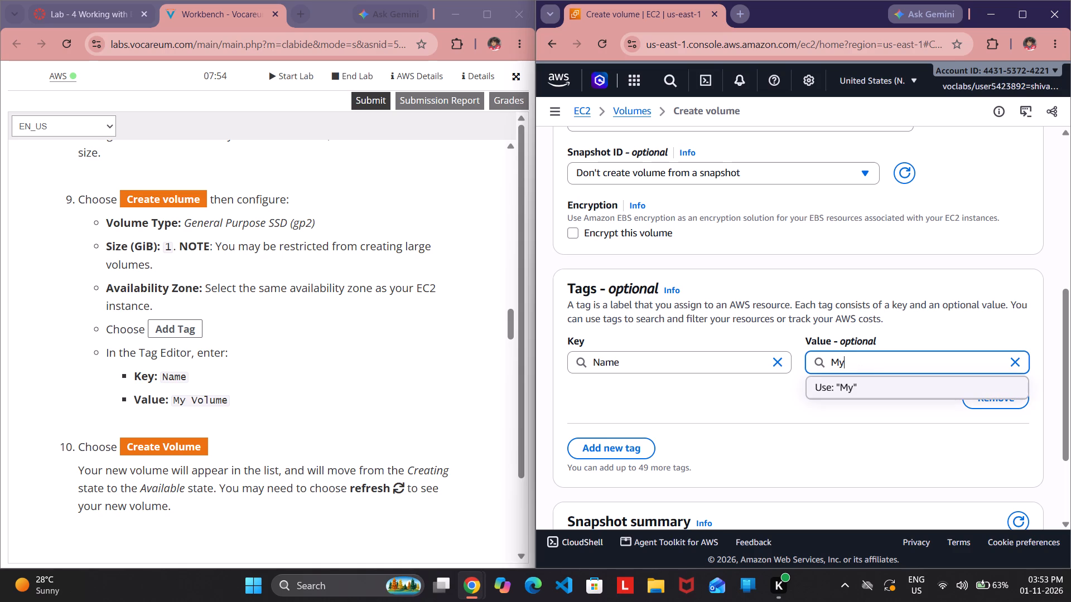
key(space)
text(Volume)
click(875, 436)
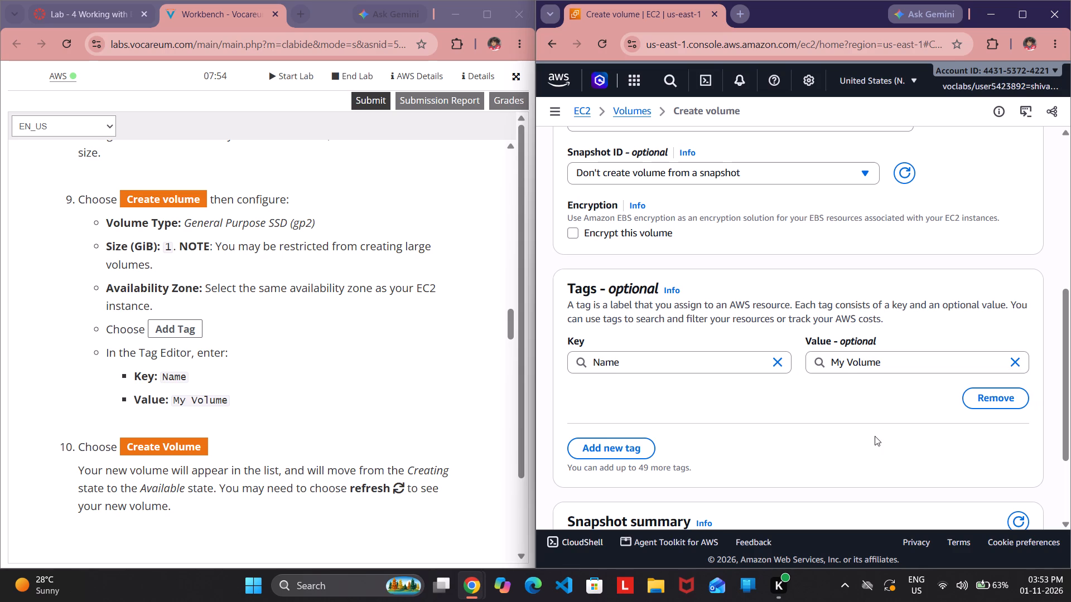
Create the volume with the configured settings.
scroll(875, 436, down, 2)
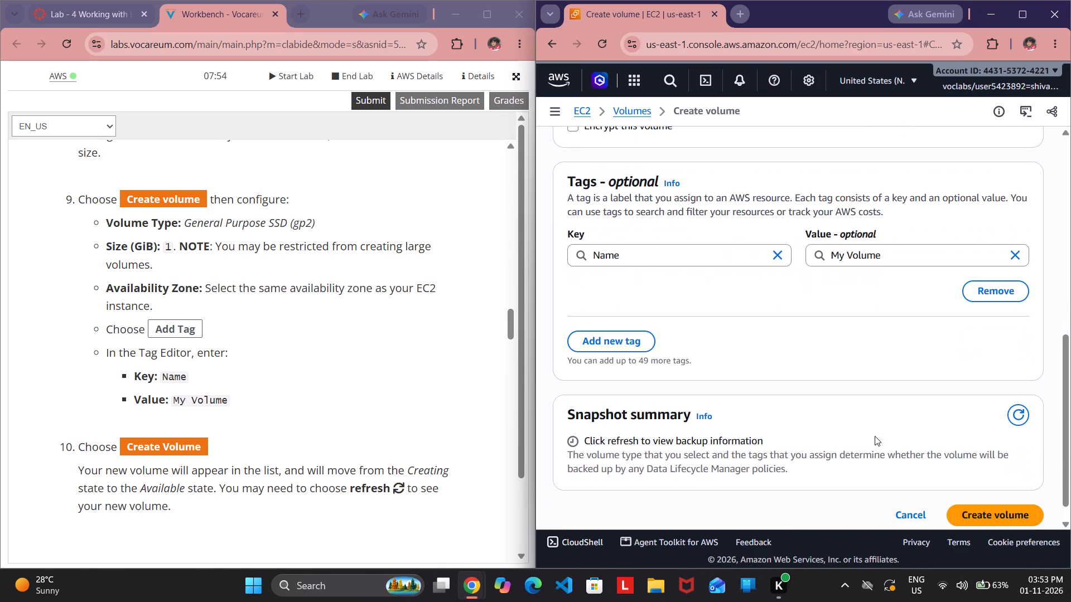
scroll(875, 436, down, 1)
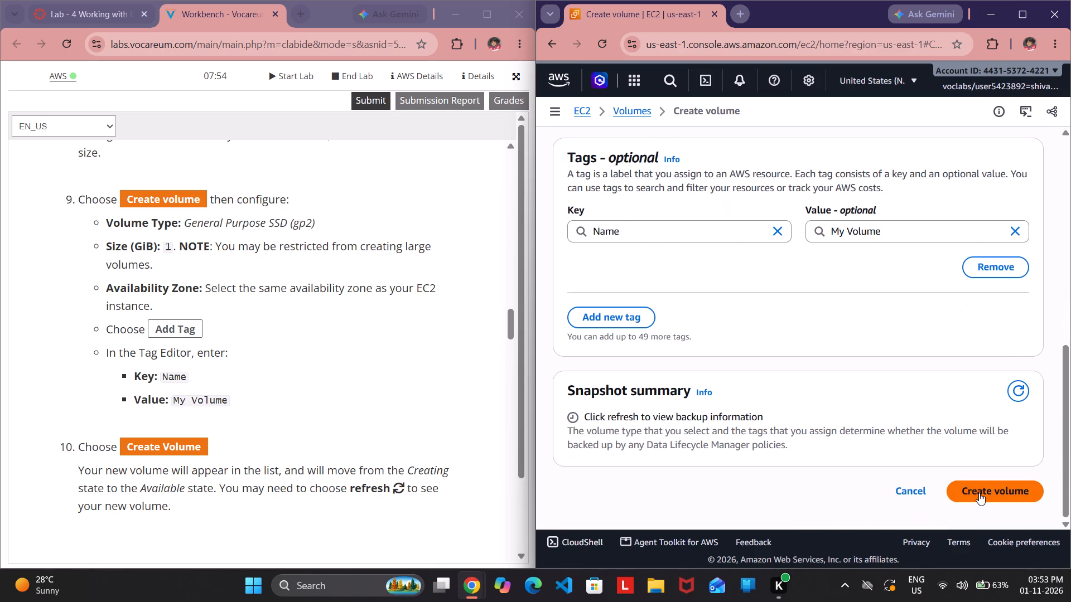
click(979, 493)
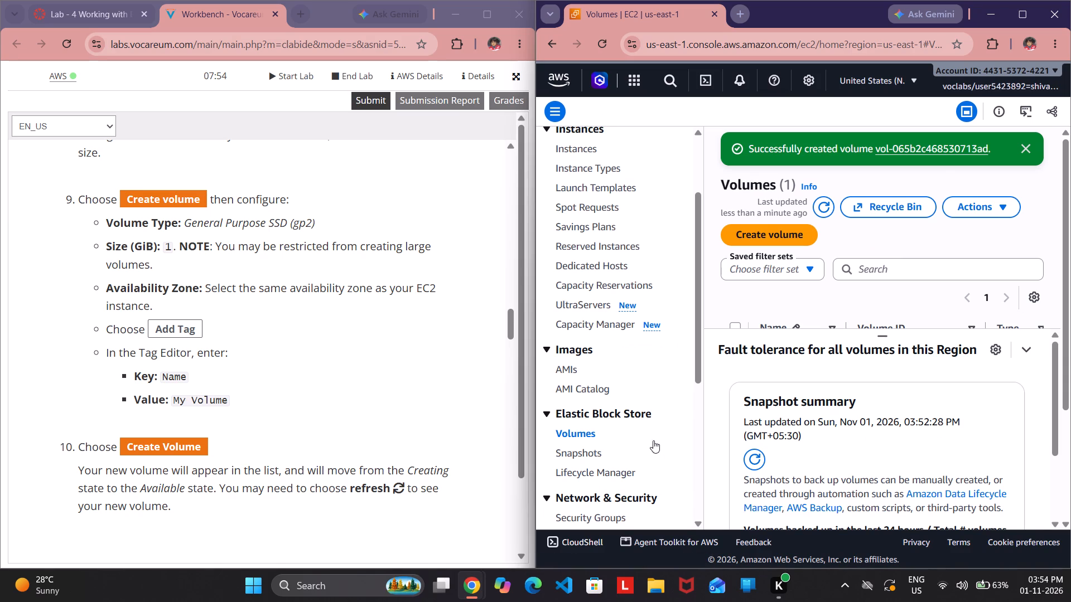
Refresh the Volumes list and collapse the fault tolerance details to view the newly created volume.
scroll(215, 454, down, 1)
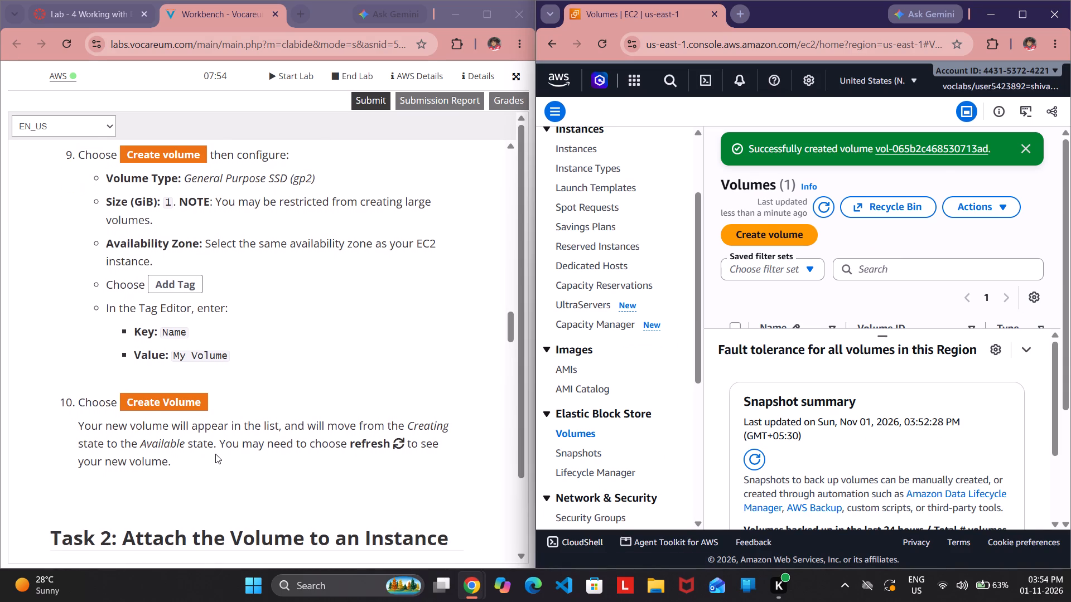
scroll(749, 302, down, 1)
scroll(780, 225, up, 1)
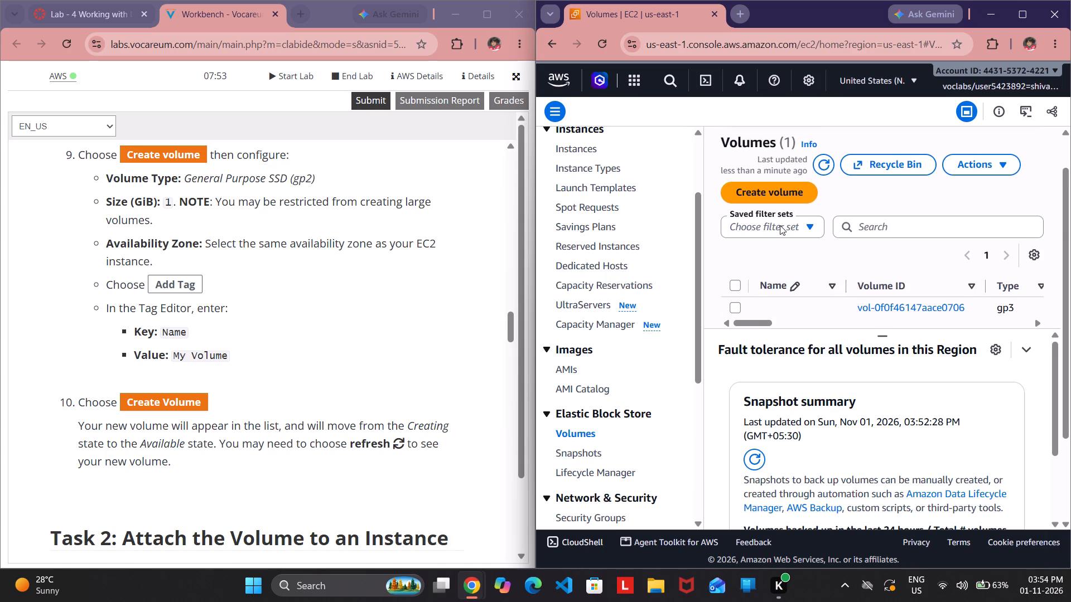
click(824, 155)
click(1024, 348)
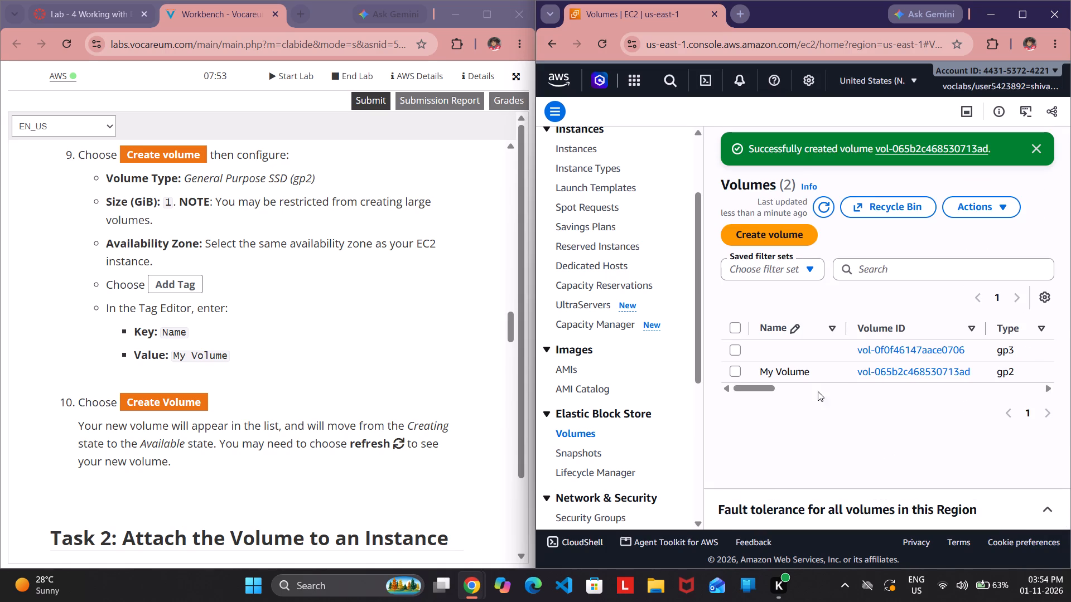
Following Task 2, attach My Volume to the Lab instance using the device name /dev/sdb.
scroll(423, 398, down, 2)
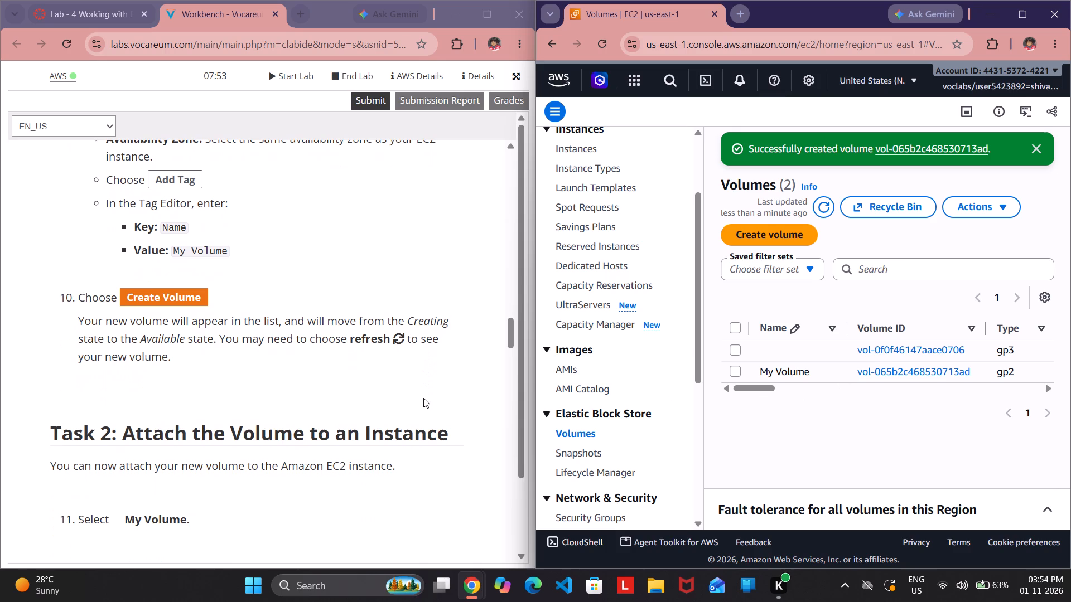
scroll(423, 398, down, 3)
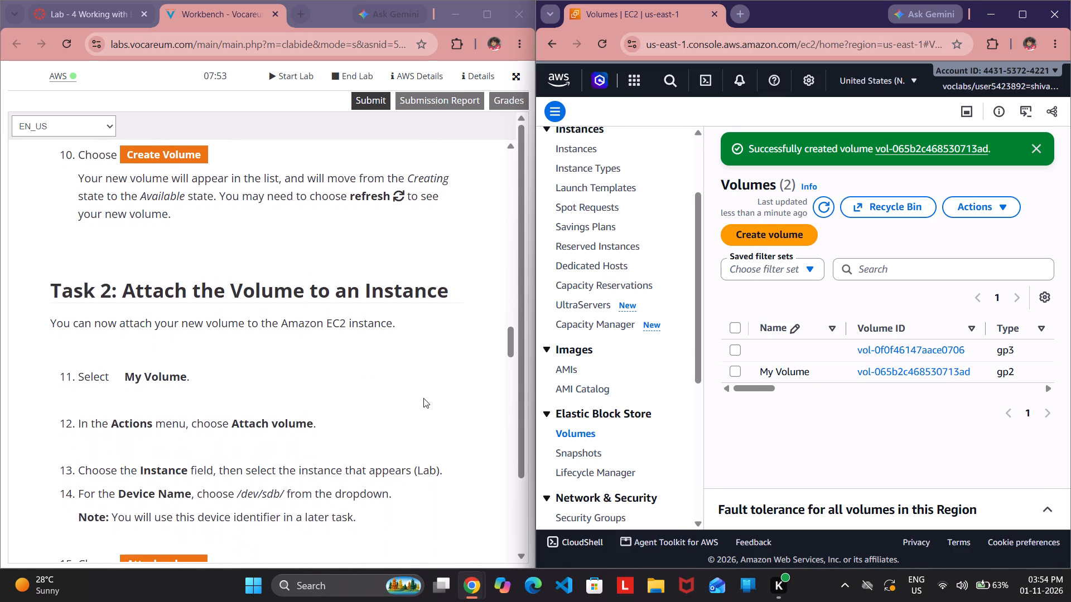
click(734, 371)
scroll(409, 382, down, 1)
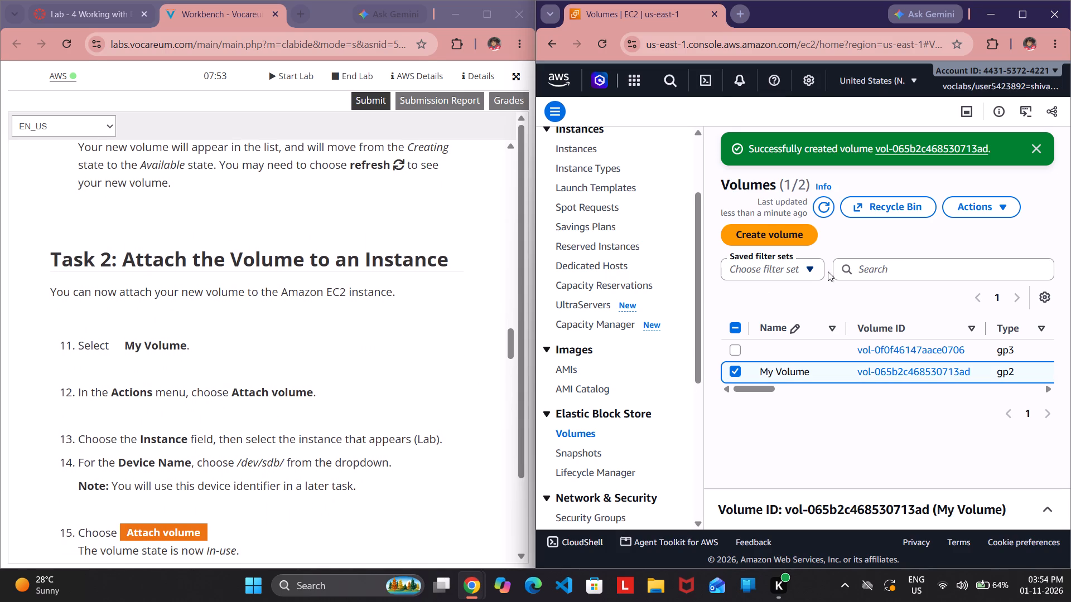
click(996, 212)
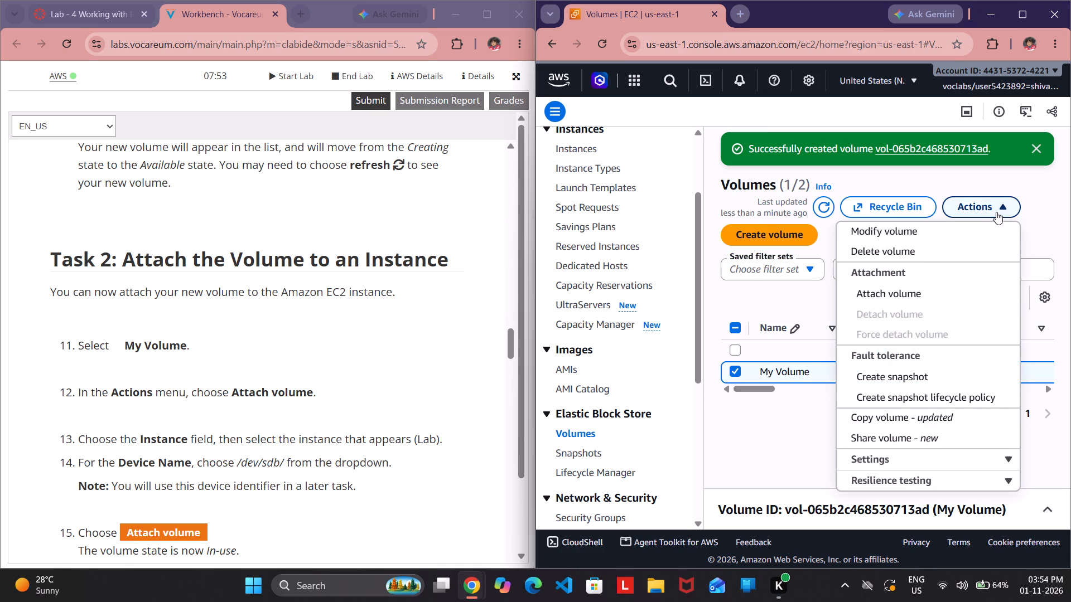
click(917, 288)
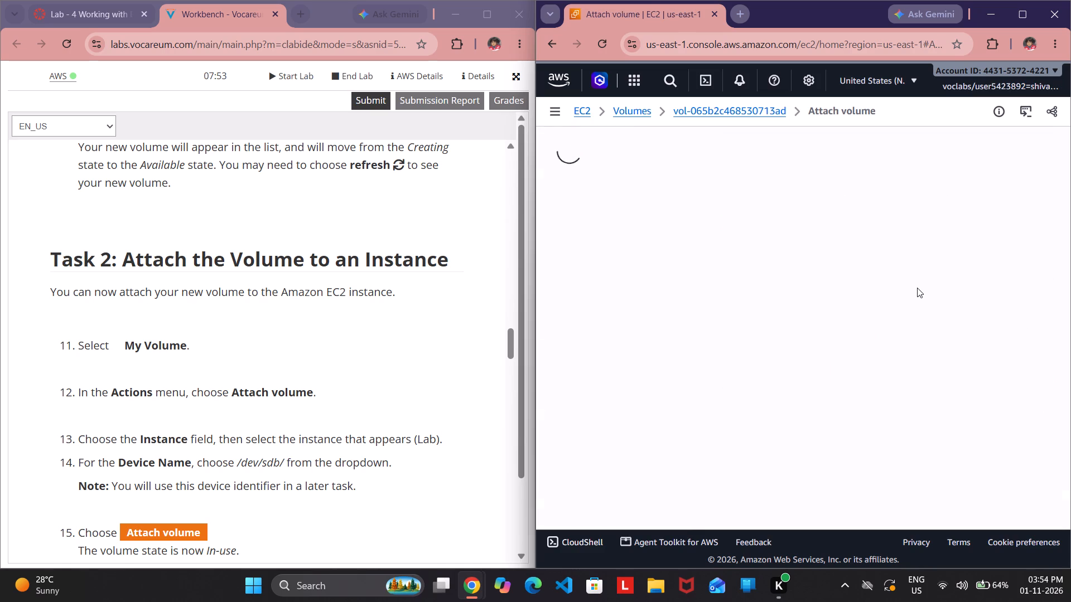
scroll(374, 350, down, 1)
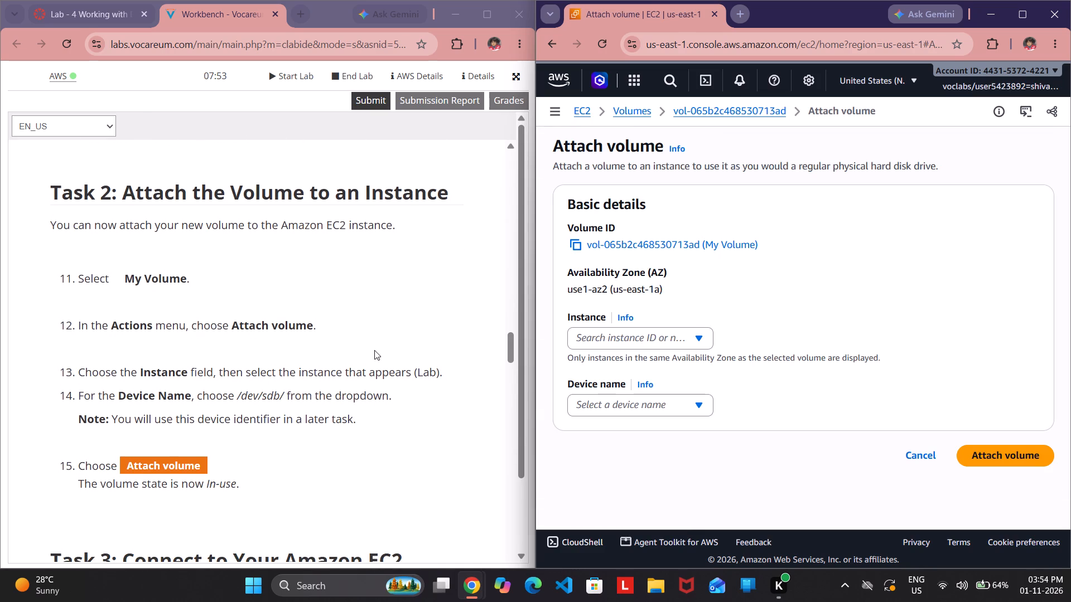
scroll(374, 350, down, 1)
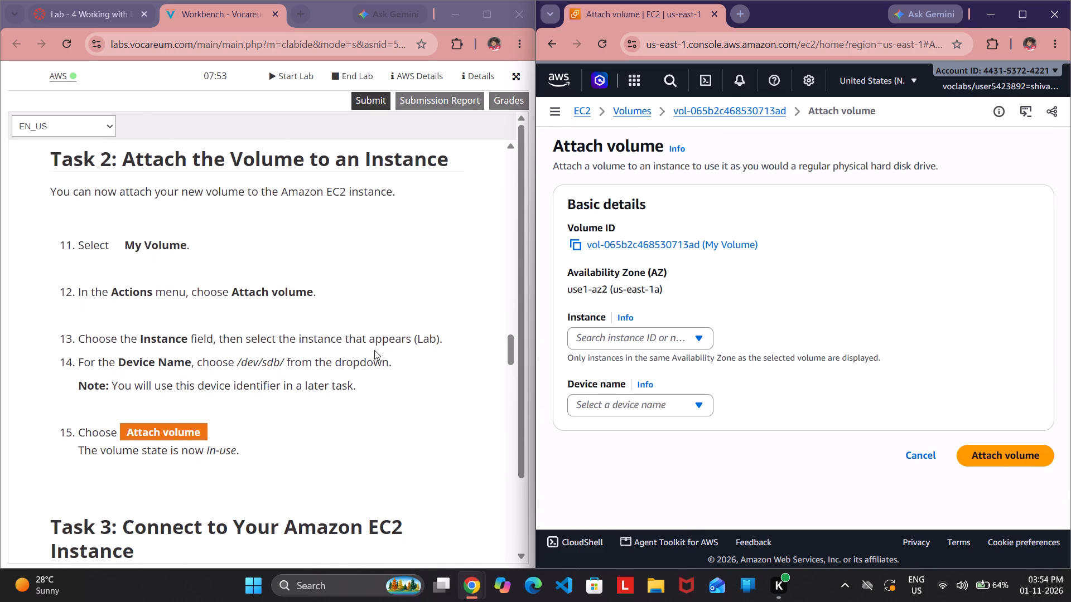
click(612, 332)
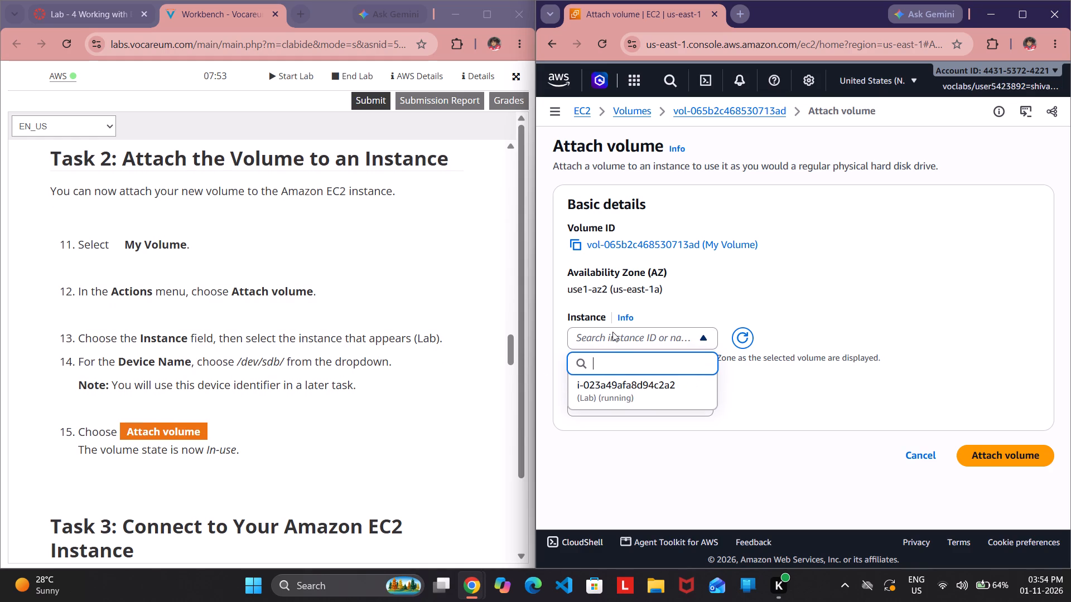
click(599, 385)
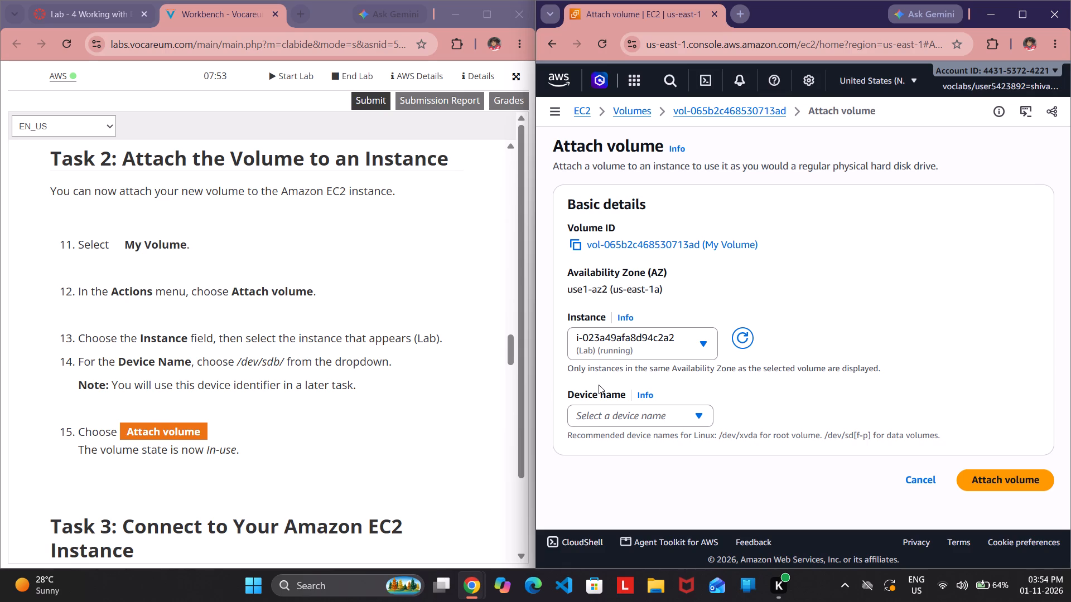
click(602, 416)
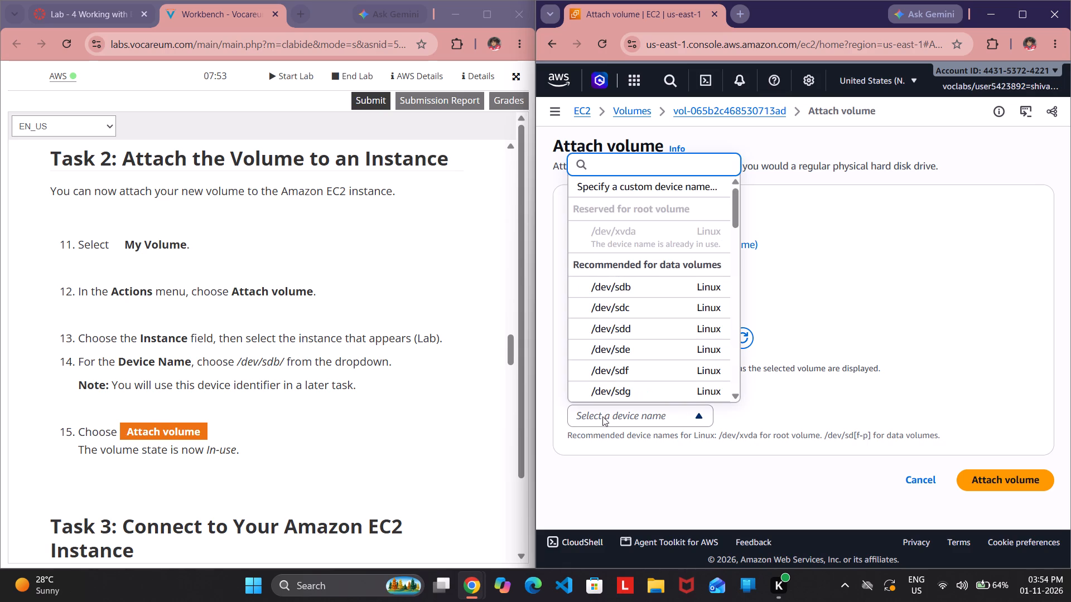
click(620, 284)
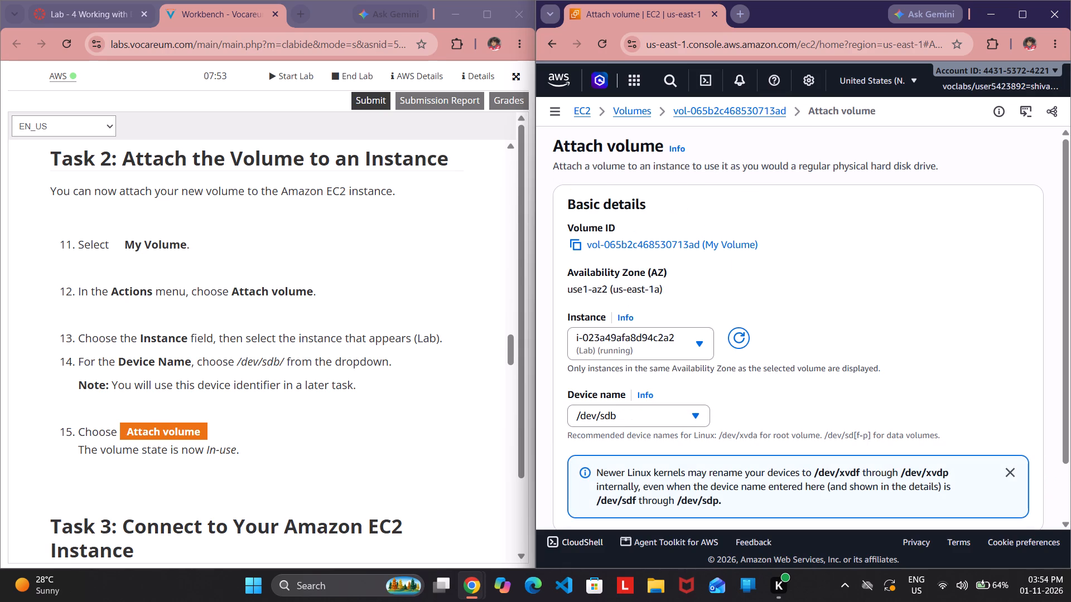
scroll(822, 393, down, 1)
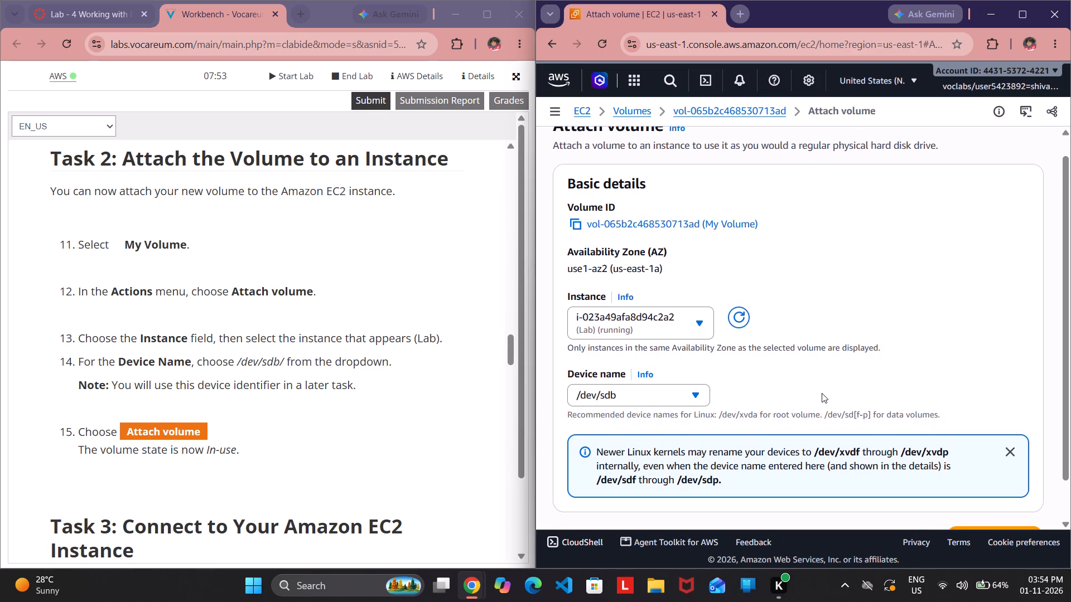
scroll(822, 393, down, 3)
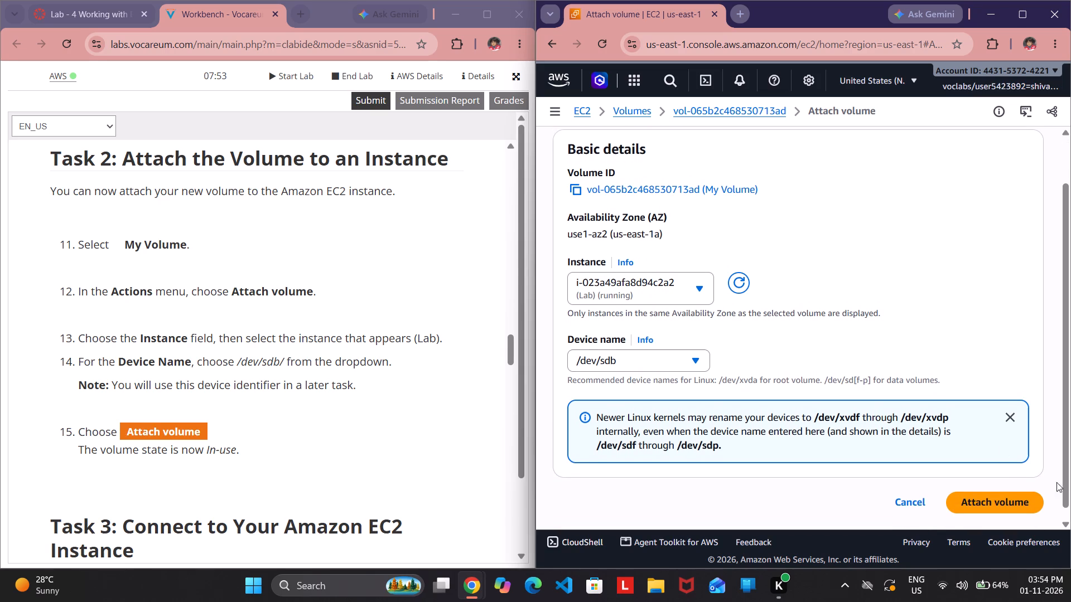
click(1010, 493)
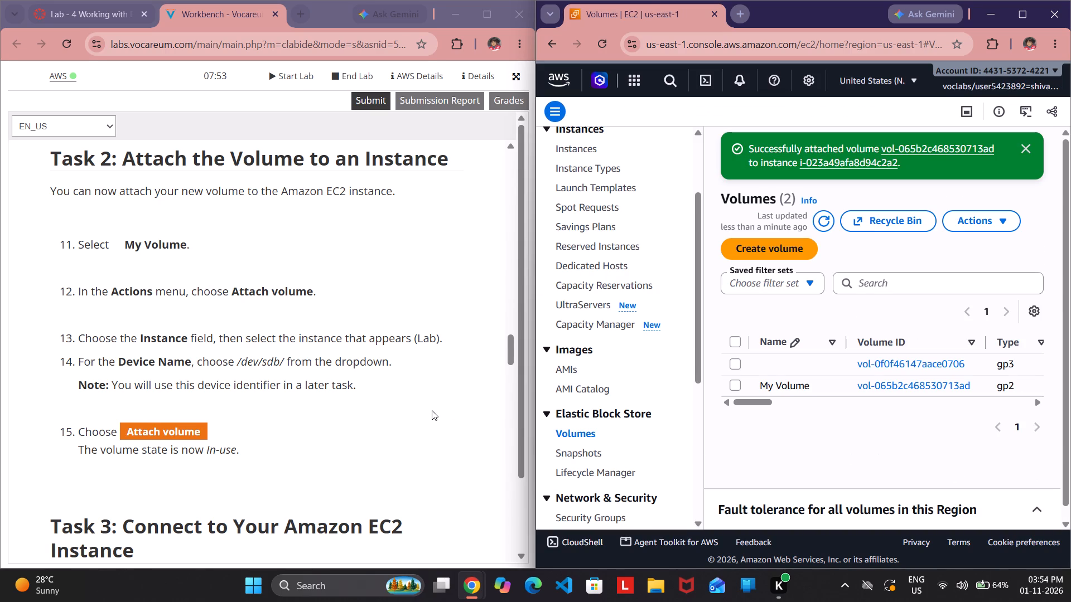
Following Task 3 of the lab instructions, open the EC2 Instances list and select the Lab instance.
scroll(432, 410, down, 3)
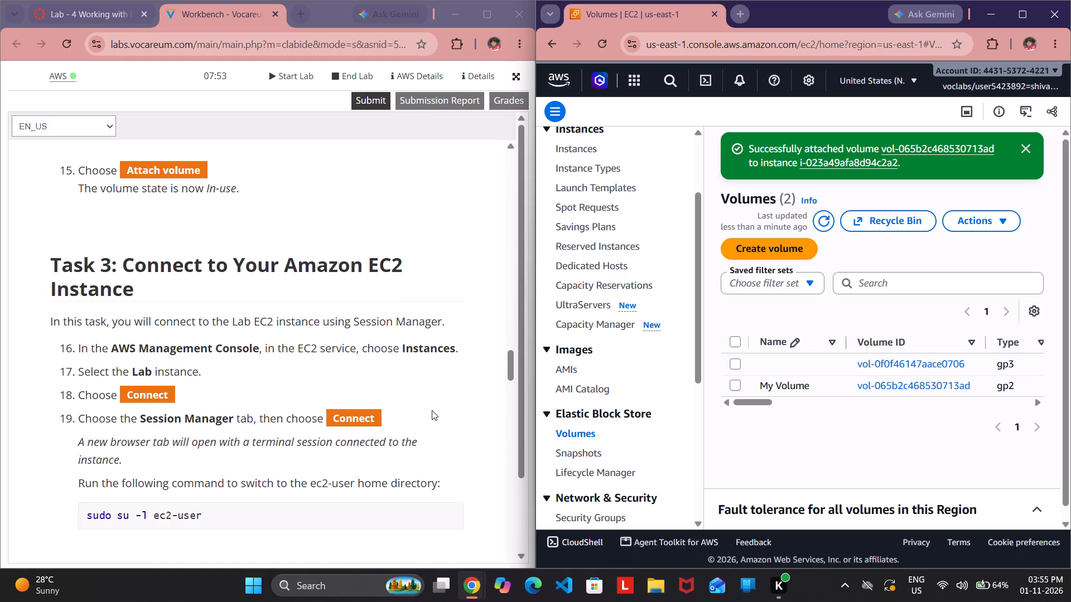
click(581, 153)
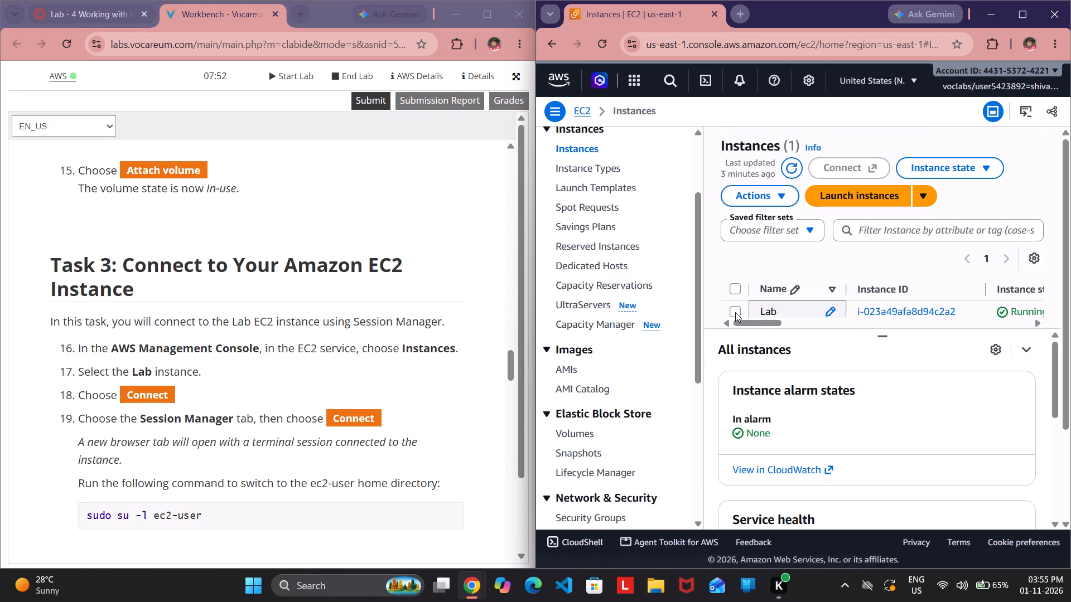
click(733, 310)
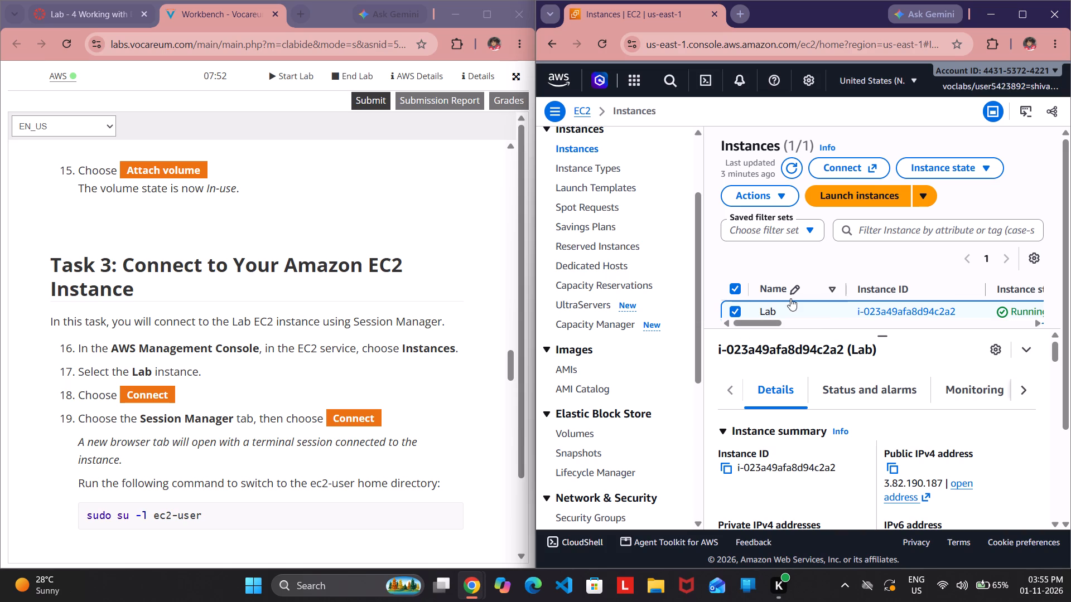
Collapse the instance details and look through the Lab instance's columns in the Instances list.
click(1026, 347)
scroll(947, 368, left, 2)
scroll(947, 368, down, 1)
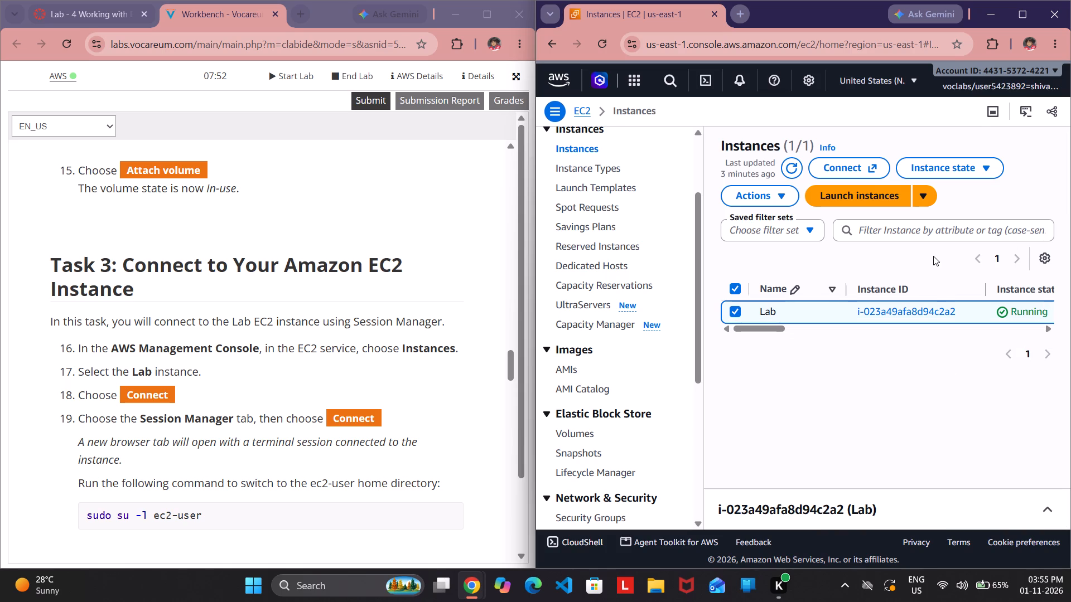
scroll(933, 253, left, 1)
scroll(938, 311, left, 1)
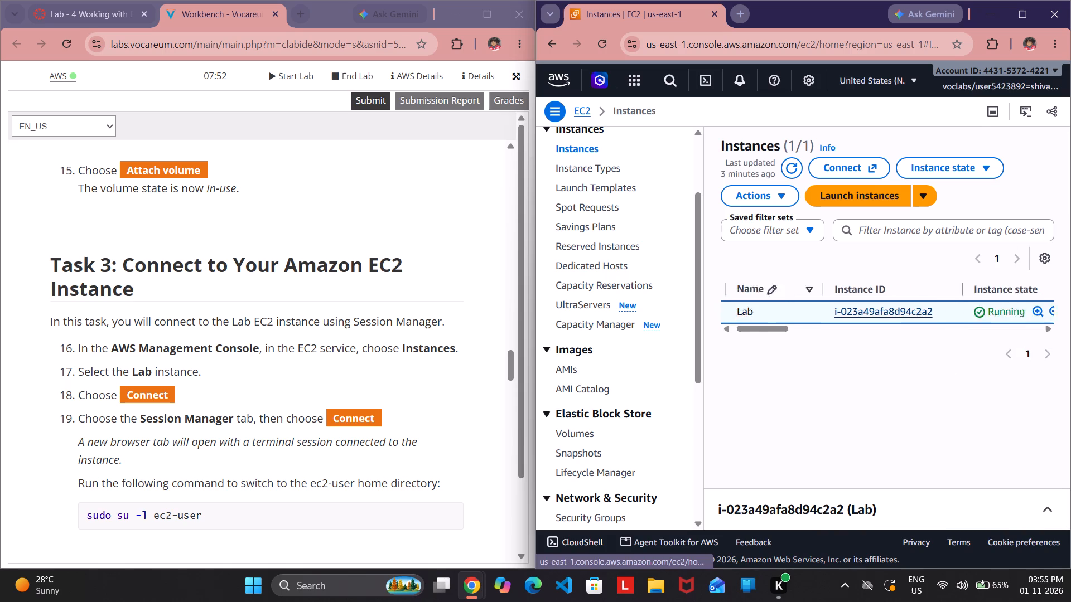
scroll(938, 311, left, 8)
scroll(938, 311, right, 7)
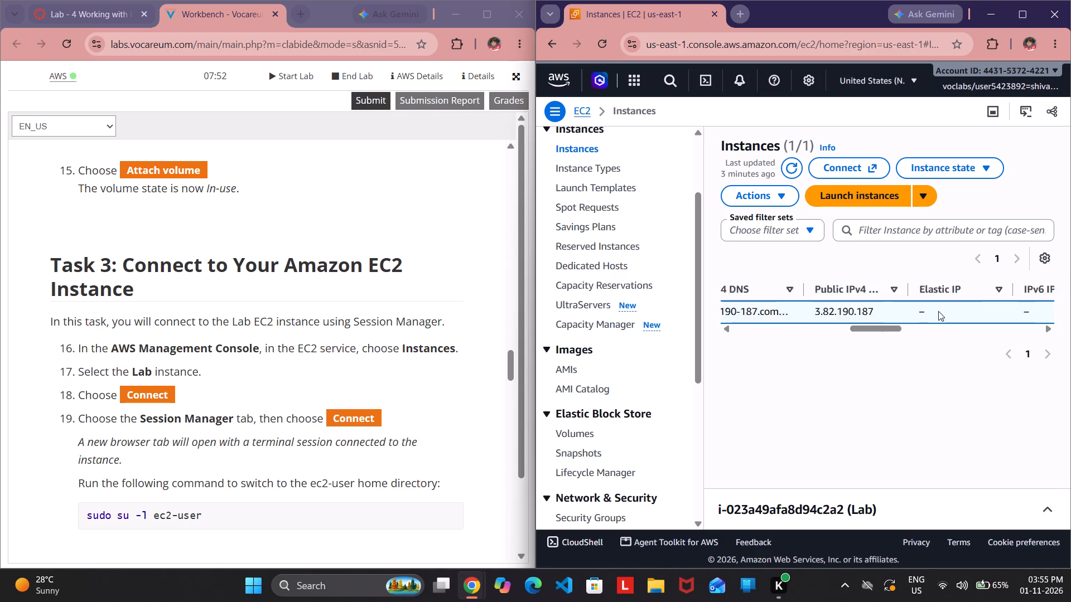
Expand the Lab instance's details again and look through its summary information and the available detail categories.
click(1044, 516)
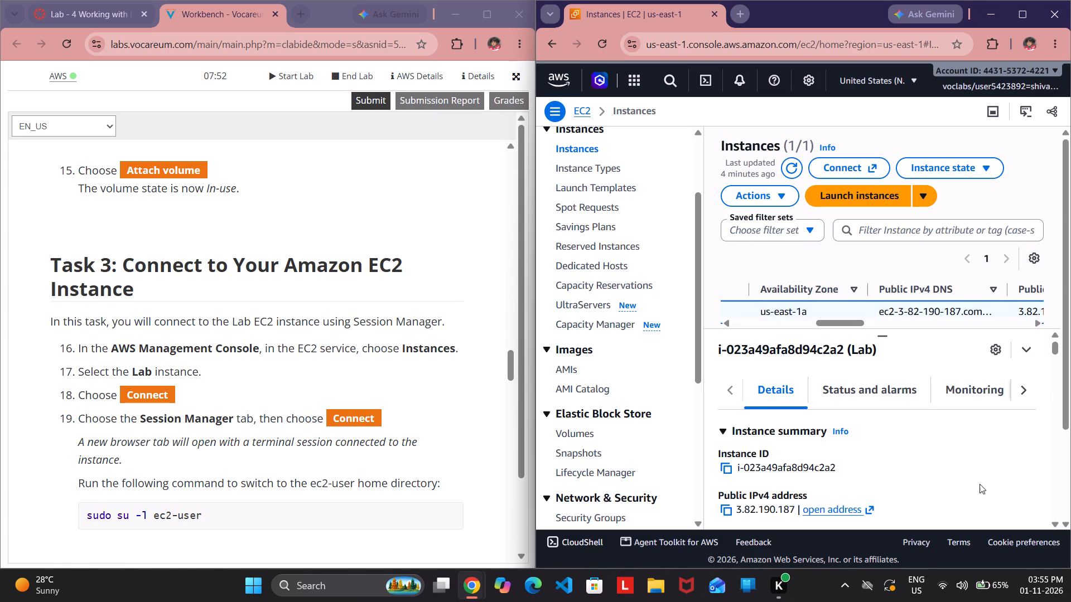
scroll(923, 475, down, 9)
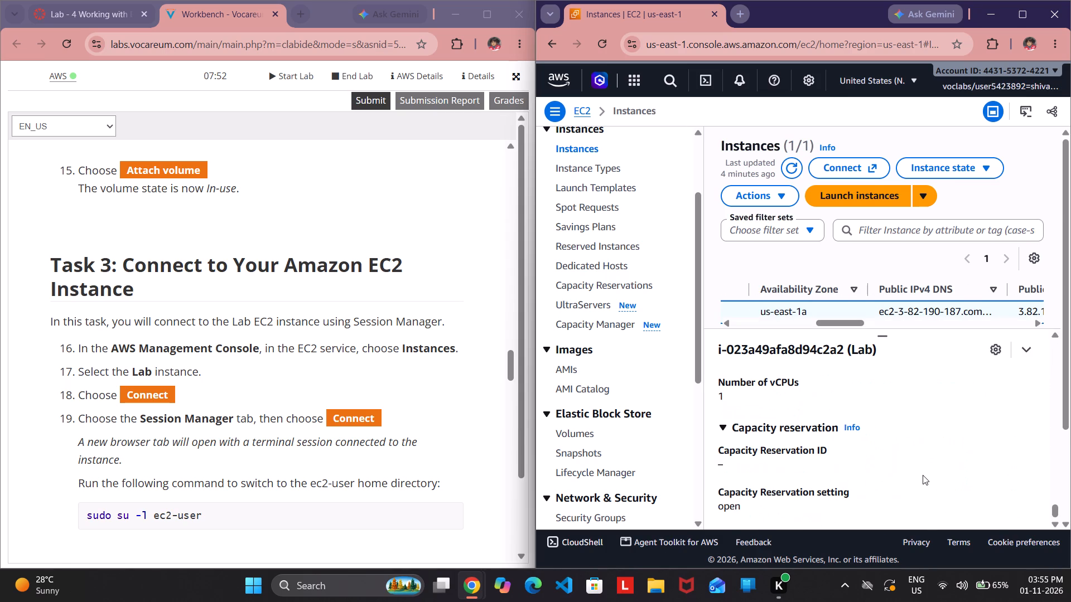
scroll(923, 475, down, 5)
scroll(923, 475, up, 8)
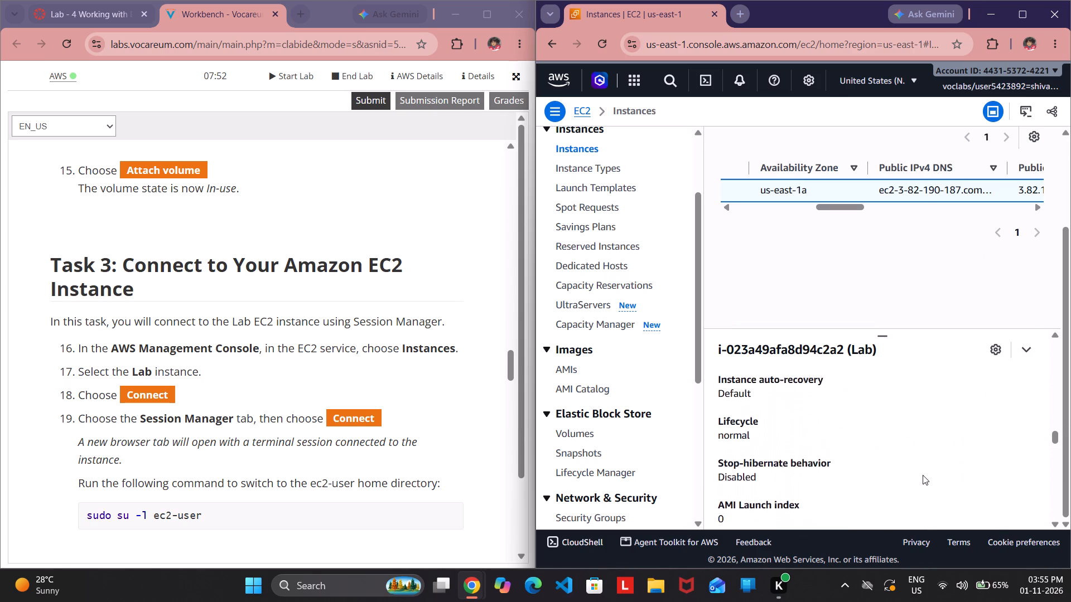
scroll(923, 475, up, 7)
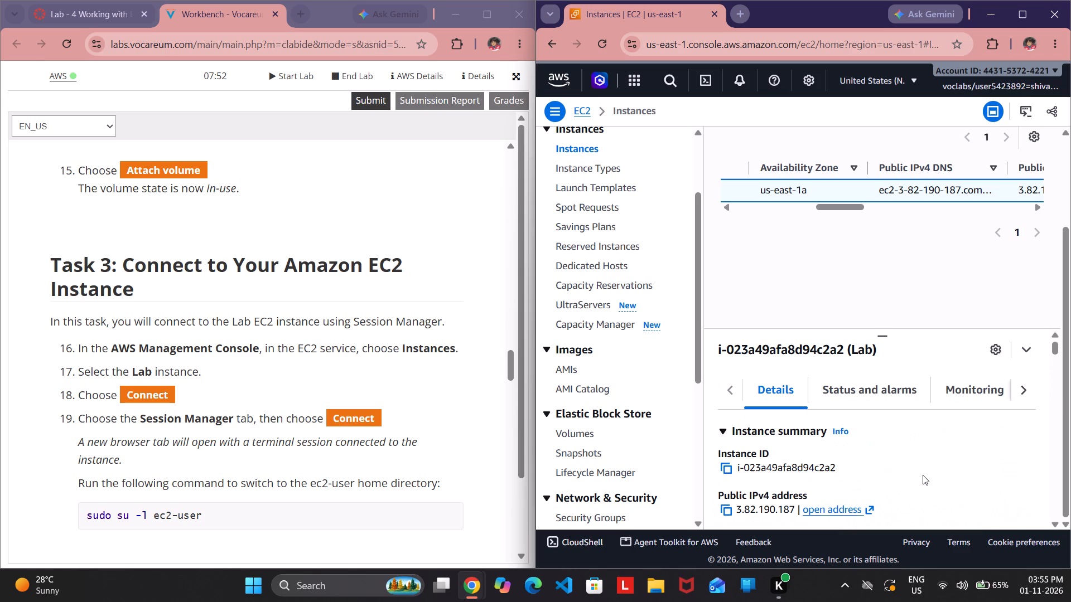
scroll(908, 390, left, 4)
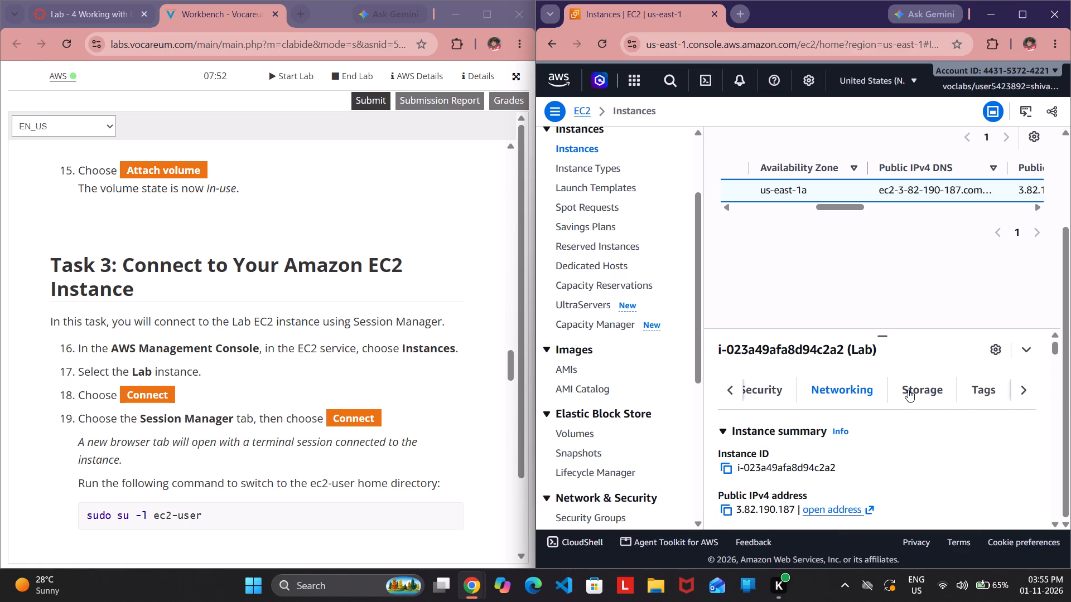
scroll(908, 390, left, 2)
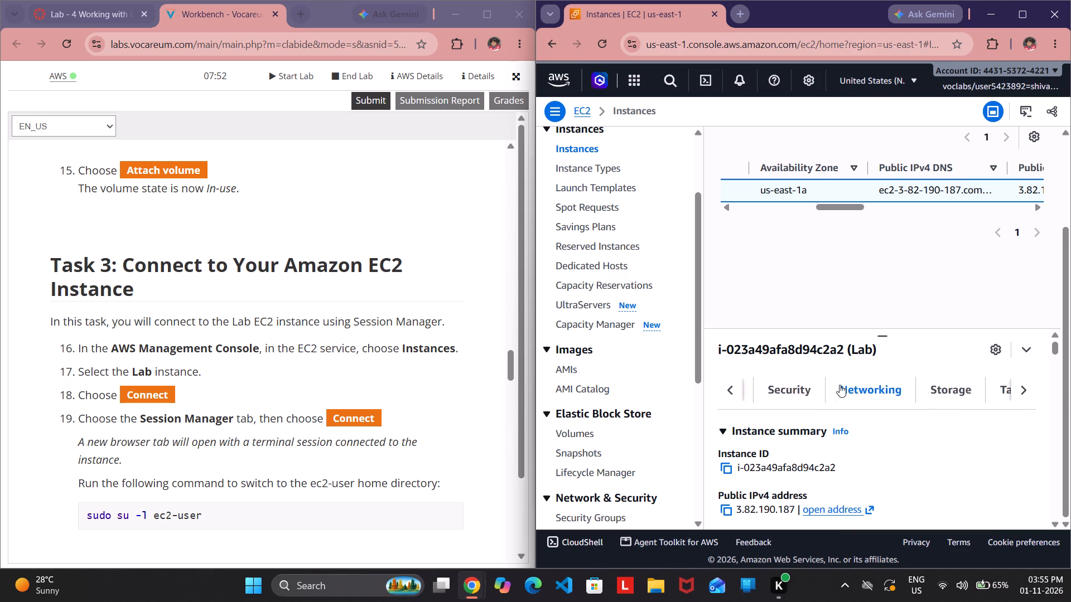
scroll(840, 385, right, 4)
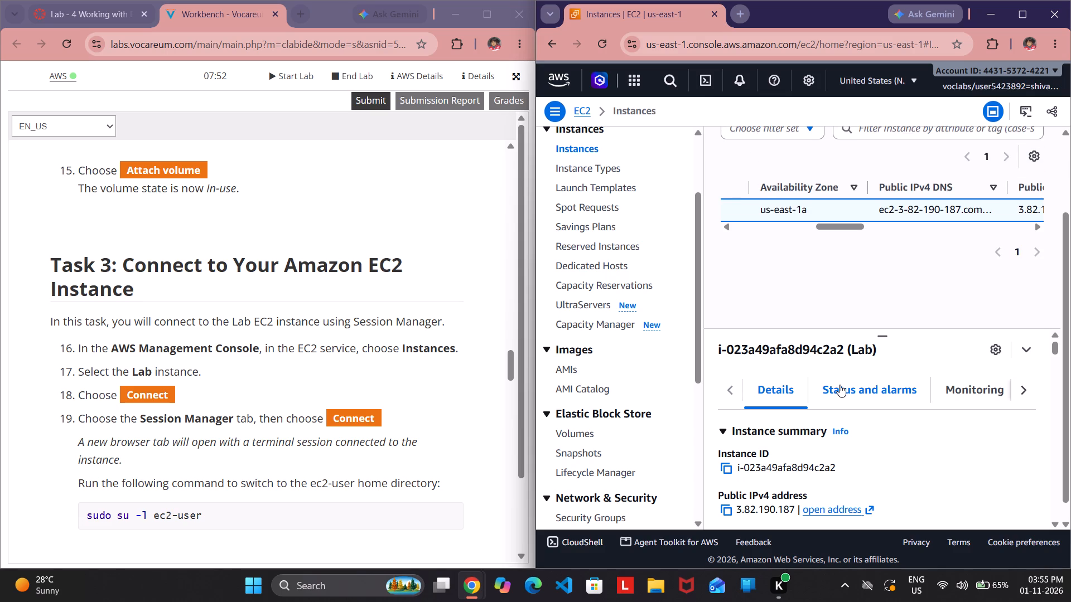
scroll(840, 385, right, 2)
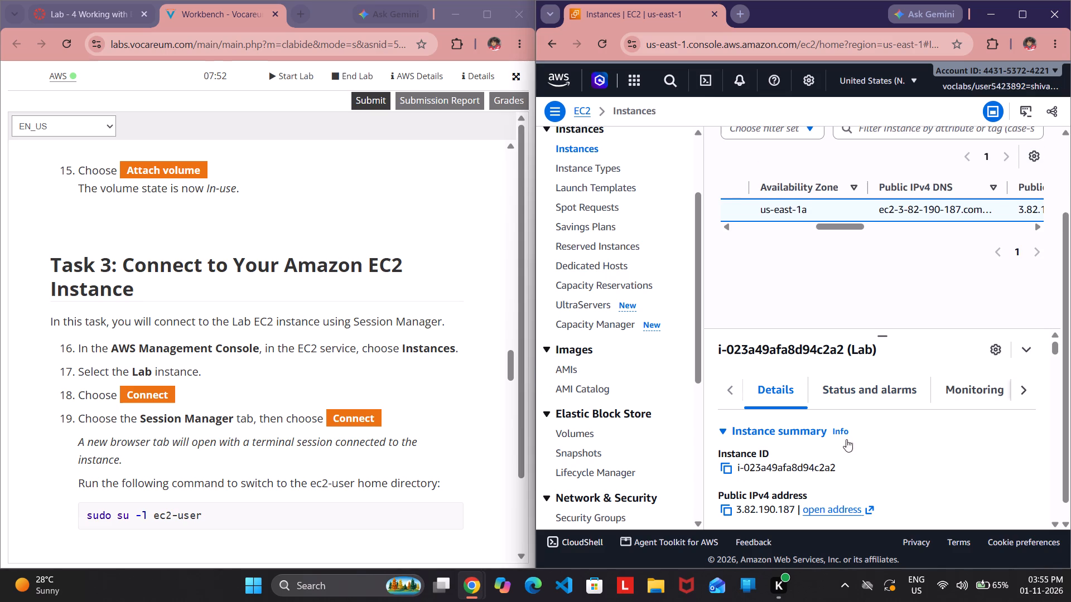
Open the Connect to instance page for the selected Lab instance.
scroll(894, 434, up, 2)
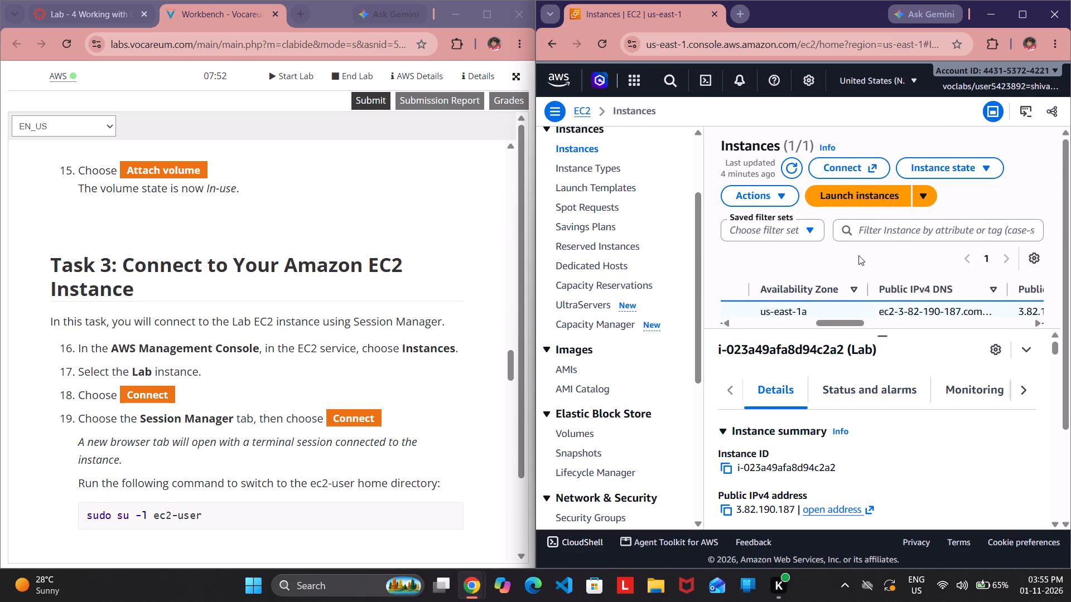
scroll(858, 255, down, 1)
scroll(833, 290, right, 3)
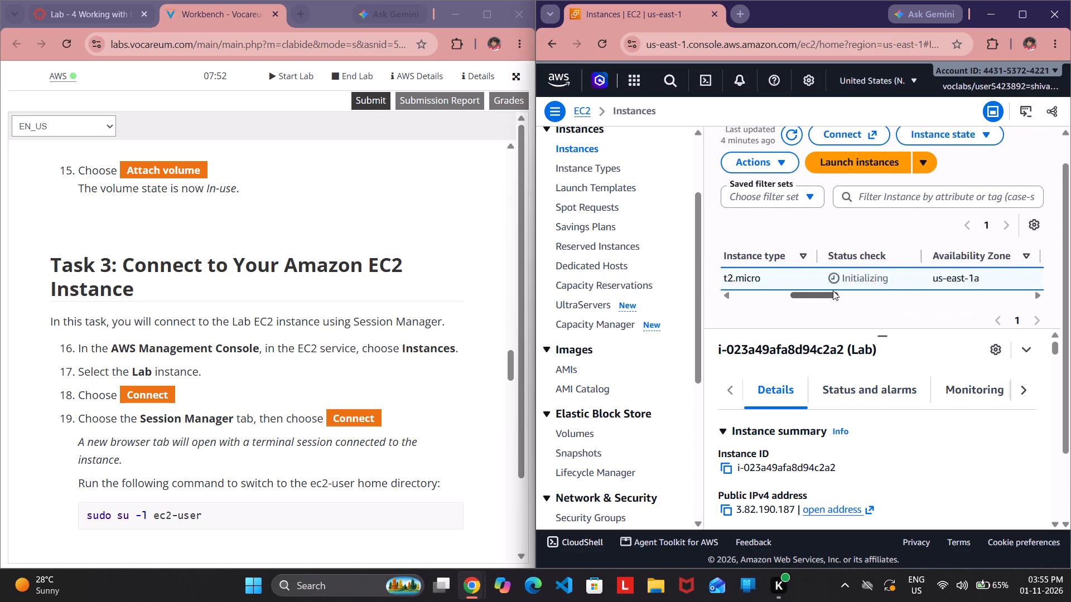
scroll(833, 290, right, 3)
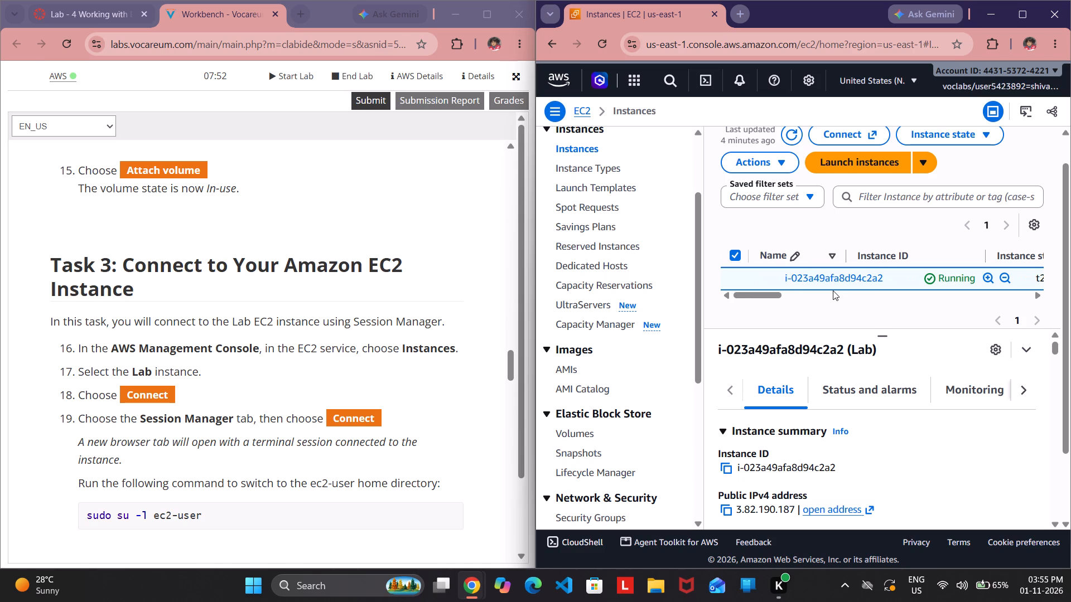
scroll(846, 229, up, 1)
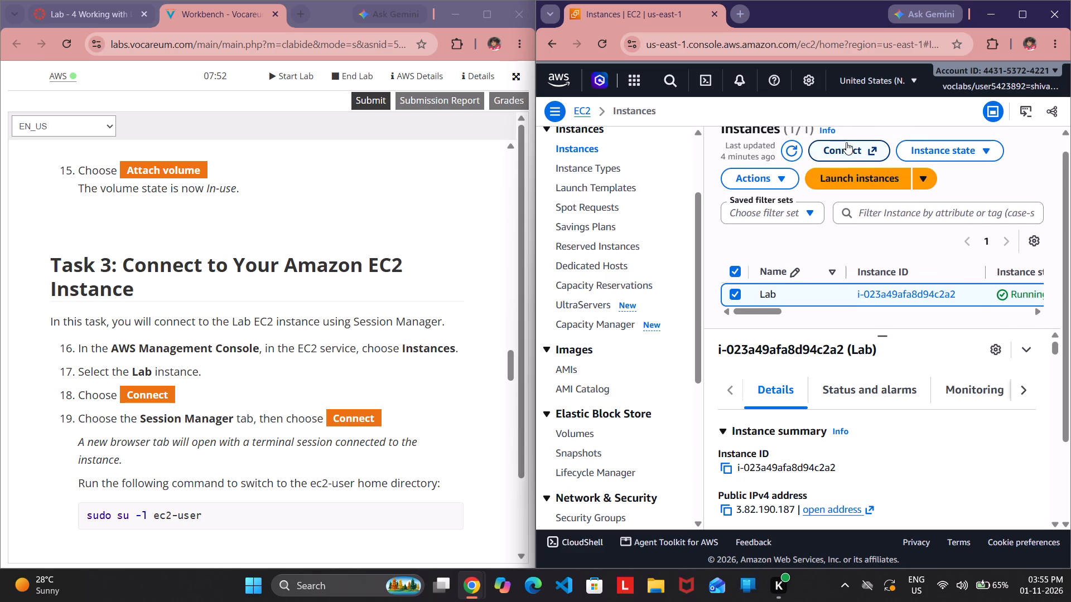
click(846, 142)
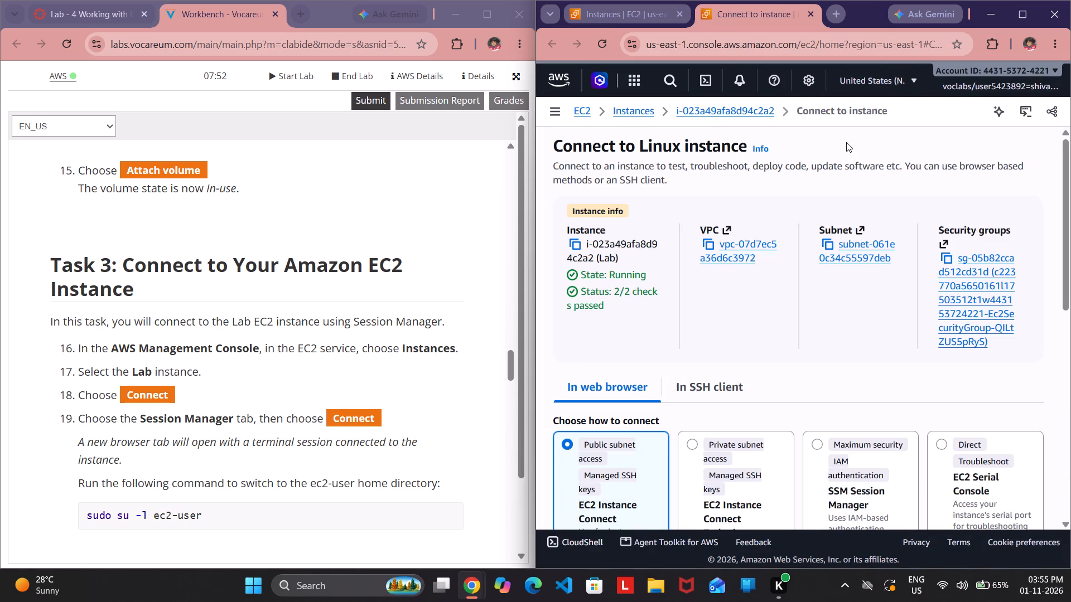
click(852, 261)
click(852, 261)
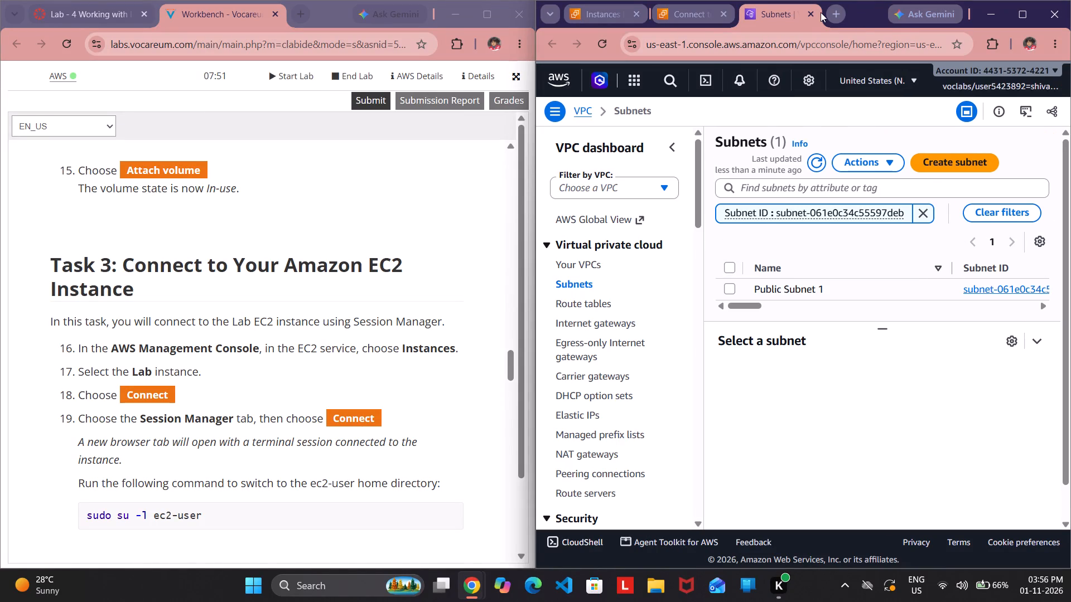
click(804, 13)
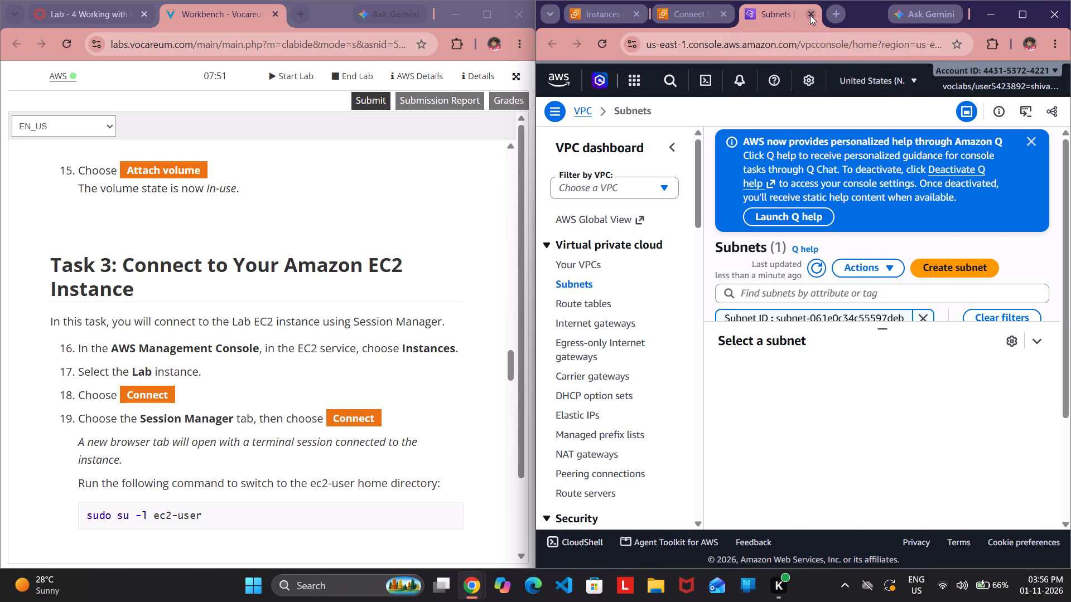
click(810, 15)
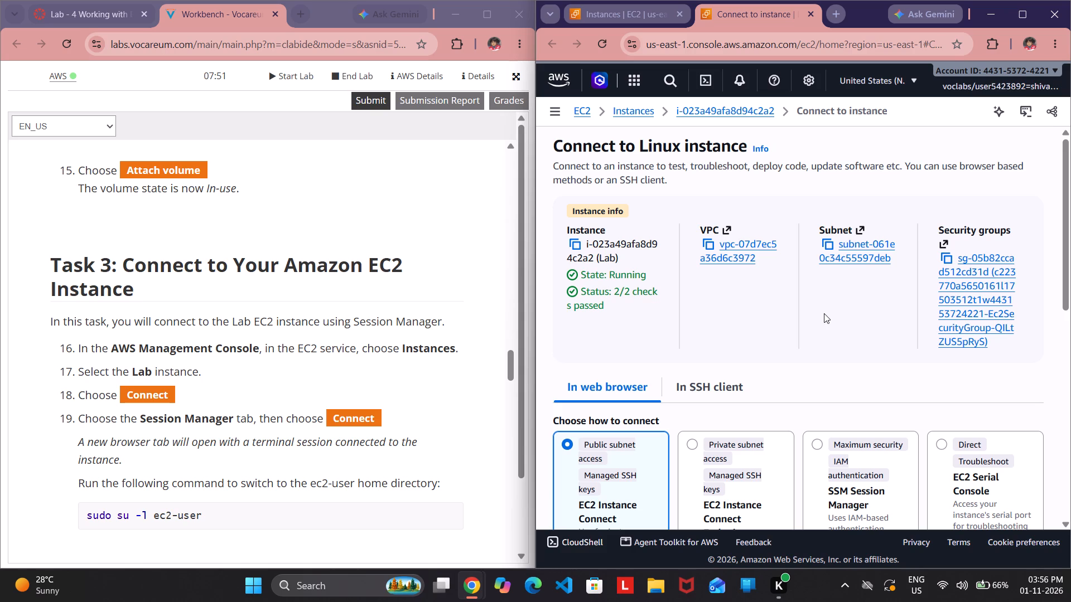
Choose SSM Session Manager as the connection method and connect to the Lab instance.
scroll(824, 313, down, 1)
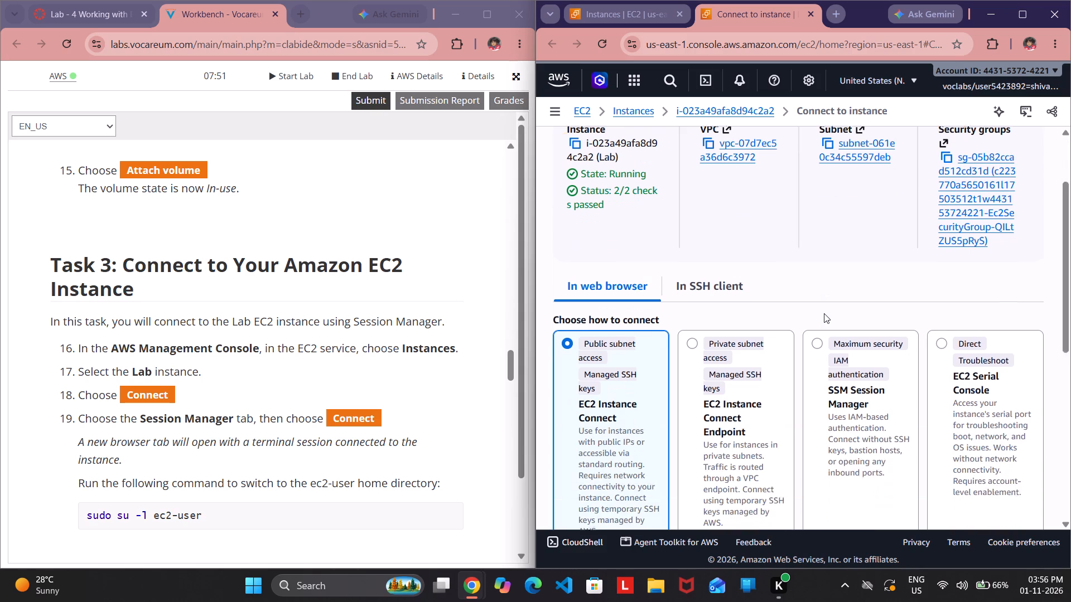
scroll(824, 313, down, 2)
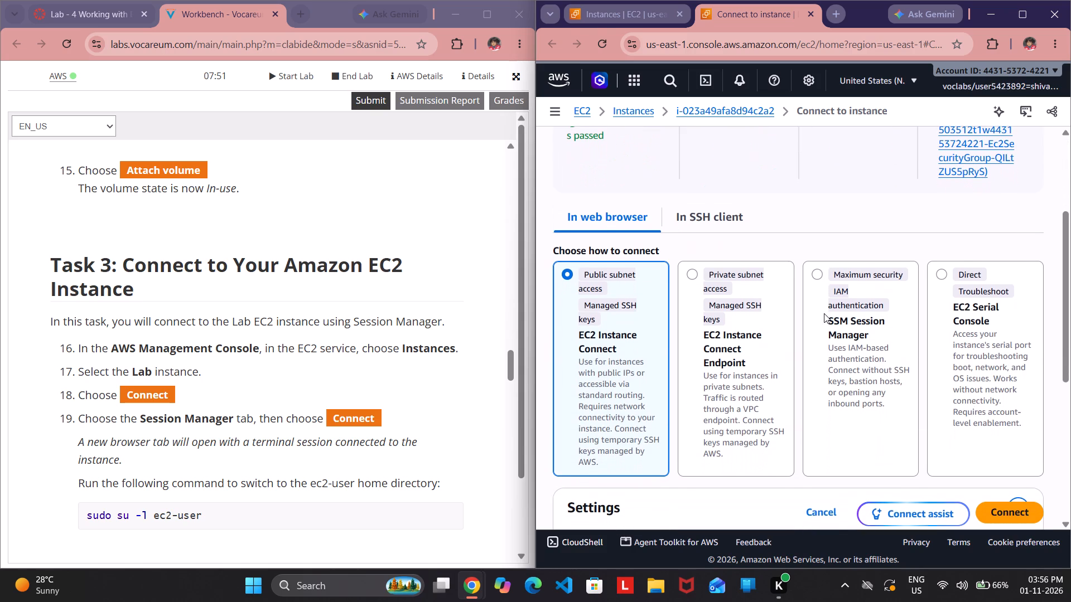
click(816, 272)
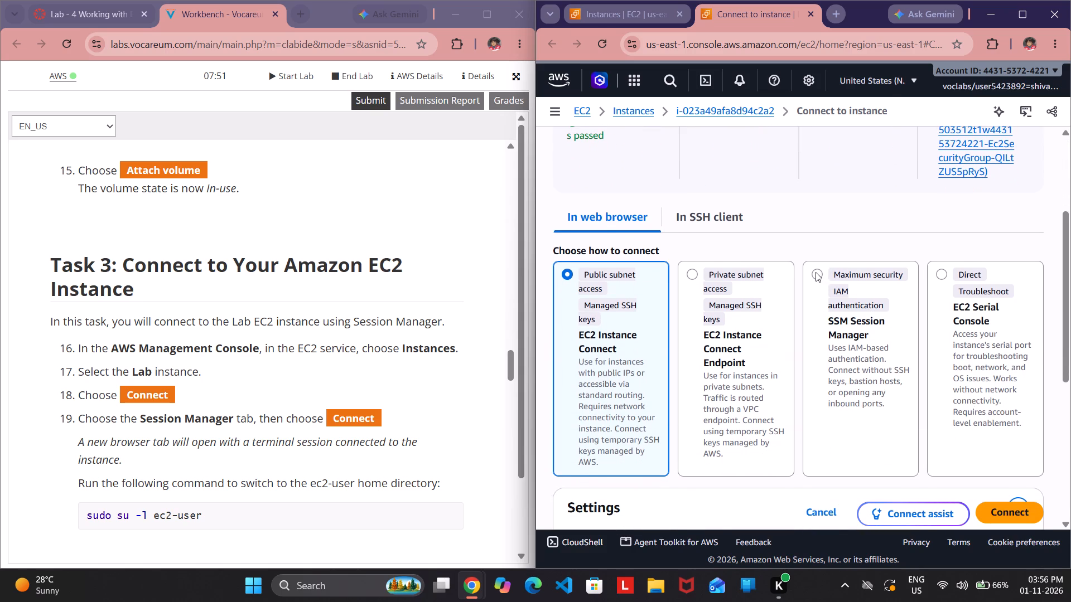
scroll(783, 234, down, 2)
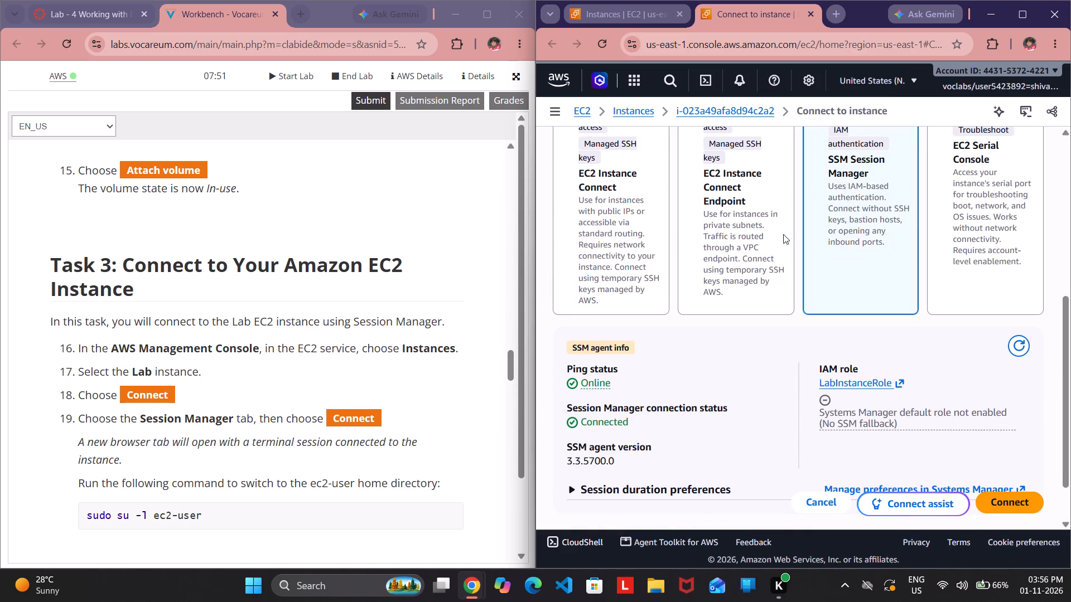
scroll(783, 234, down, 2)
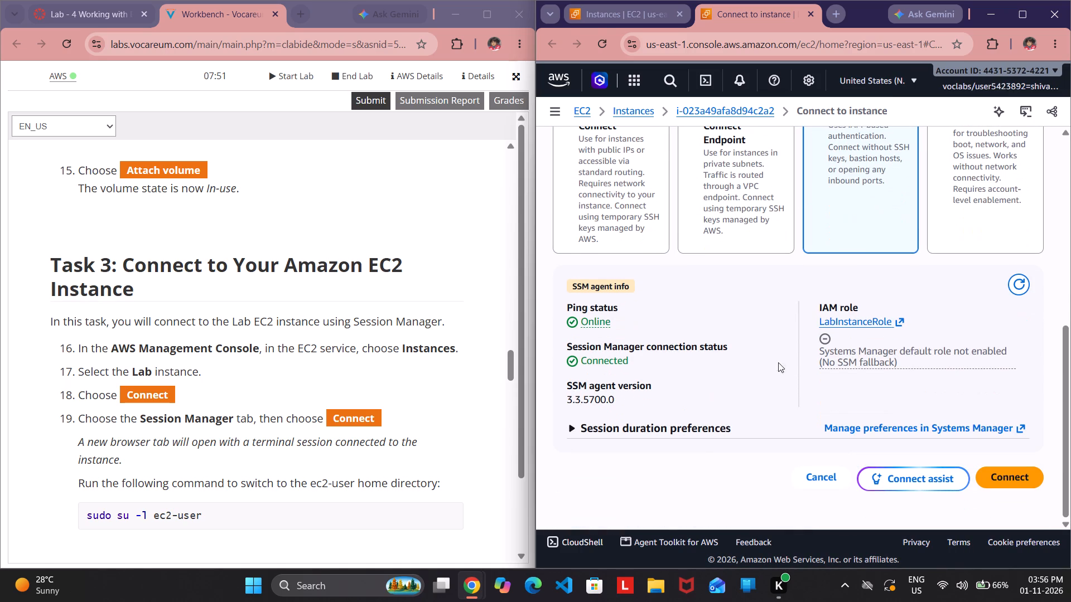
click(999, 470)
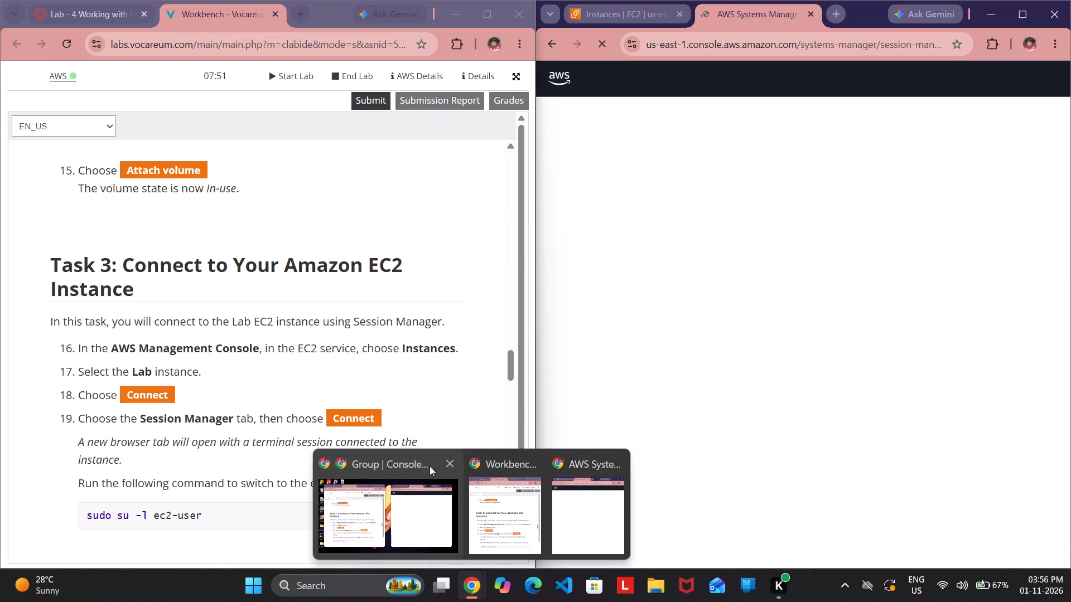
Run the lab's command sudo su -l ec2-user in the session terminal to switch to the ec2-user home directory.
scroll(450, 396, down, 2)
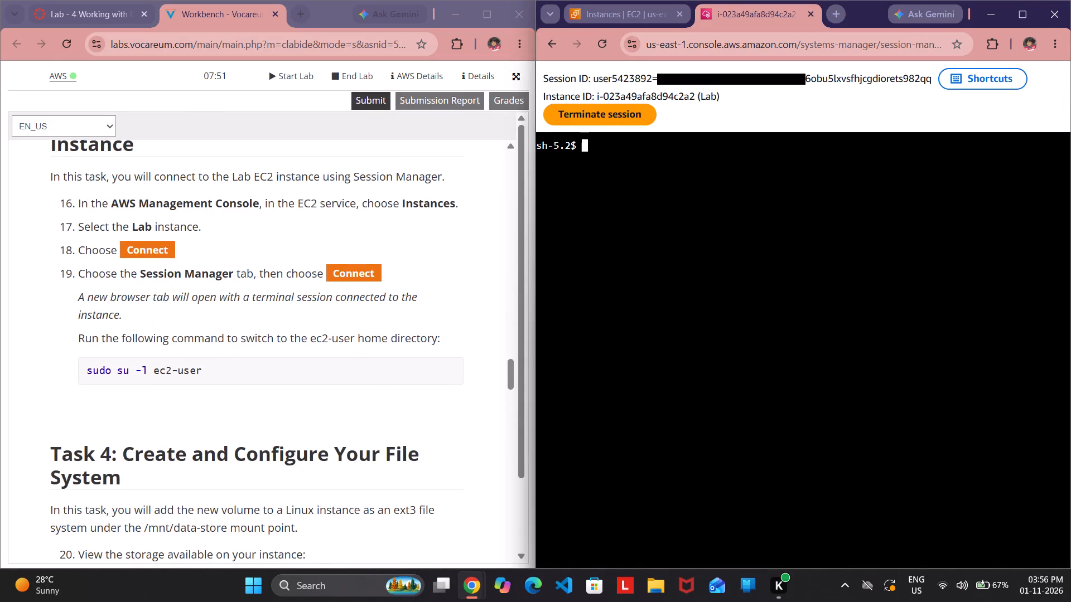
drag(202, 363, 139, 382)
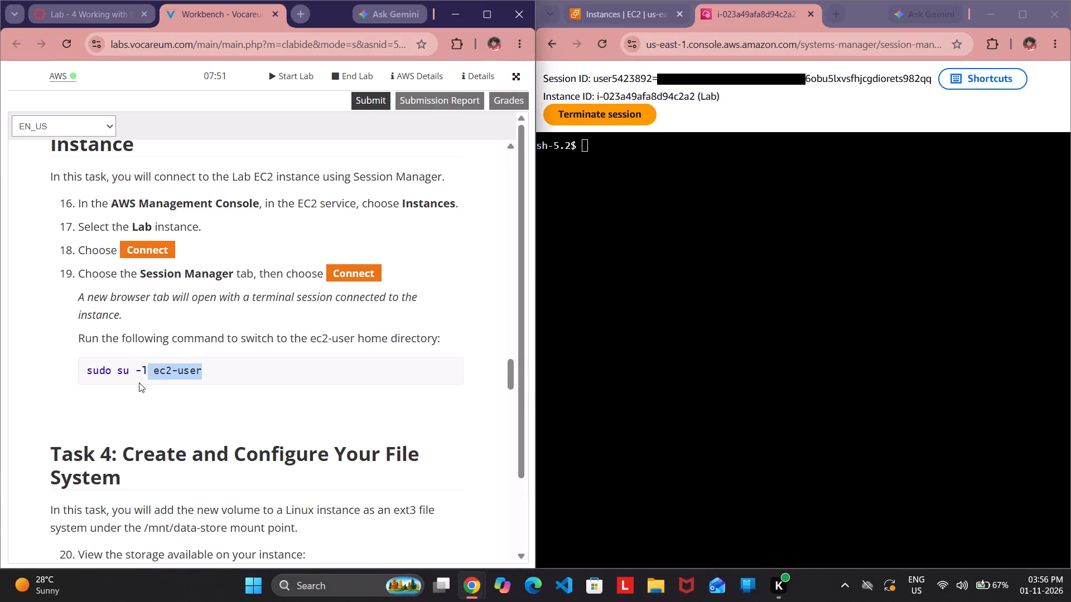
drag(139, 382, 78, 365)
key(ctrl+c)
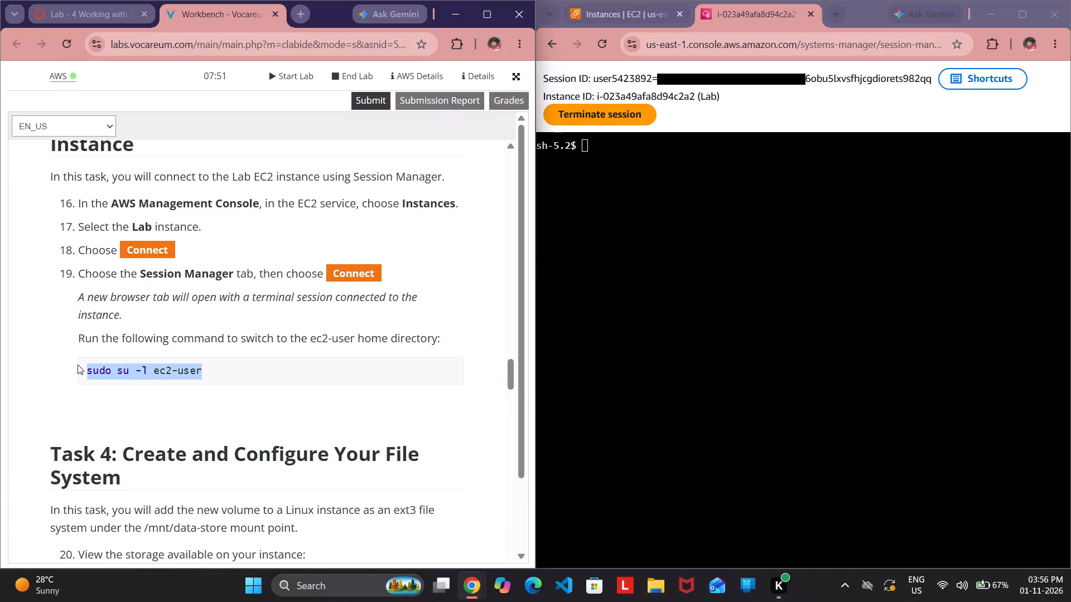
click(592, 162)
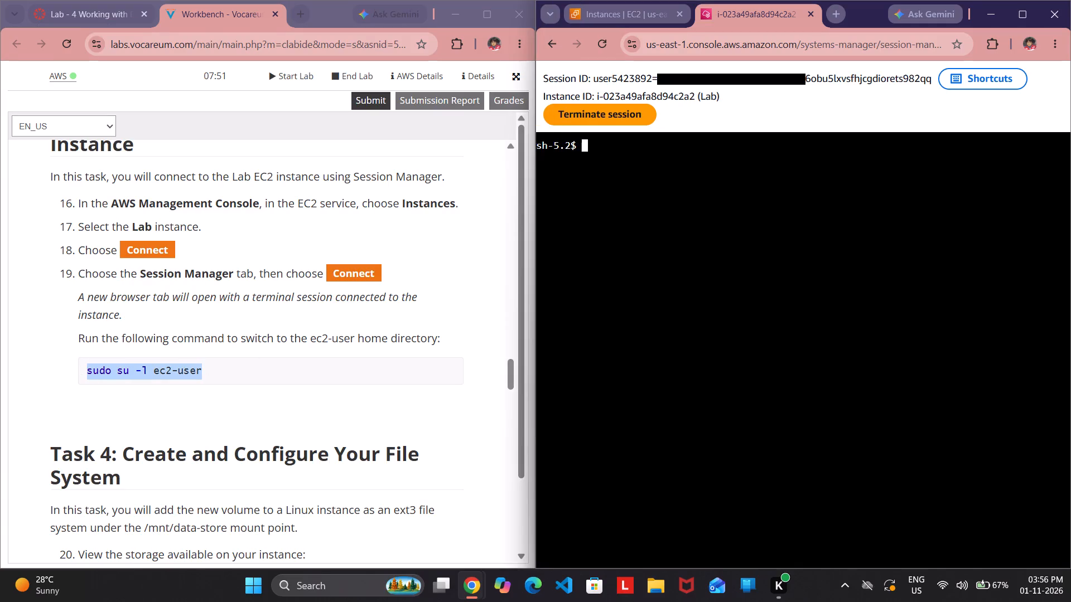
key(ctrl+v)
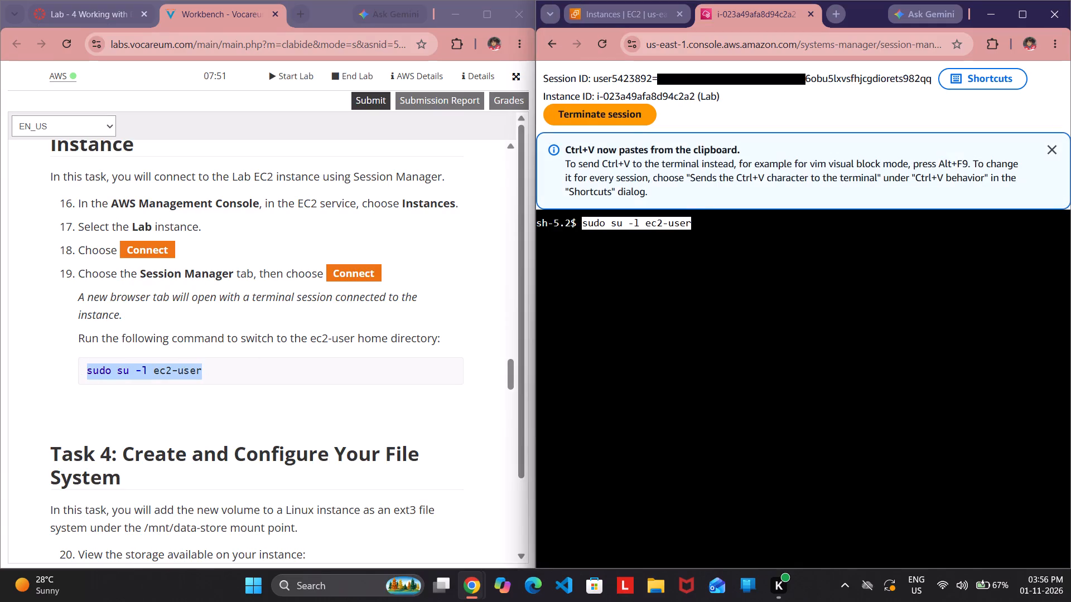
click(740, 269)
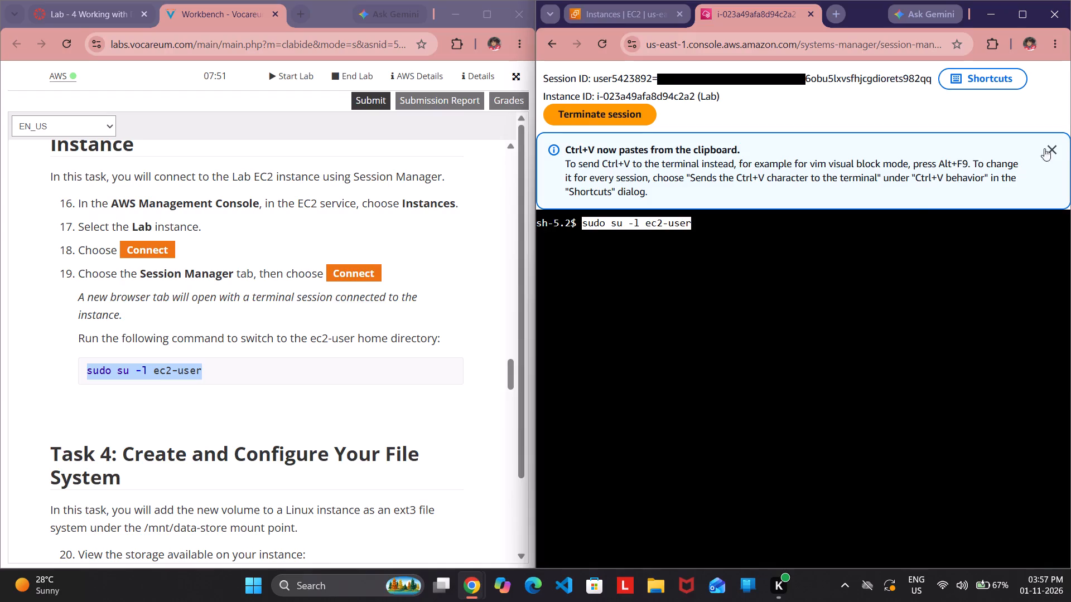
click(1050, 145)
click(822, 203)
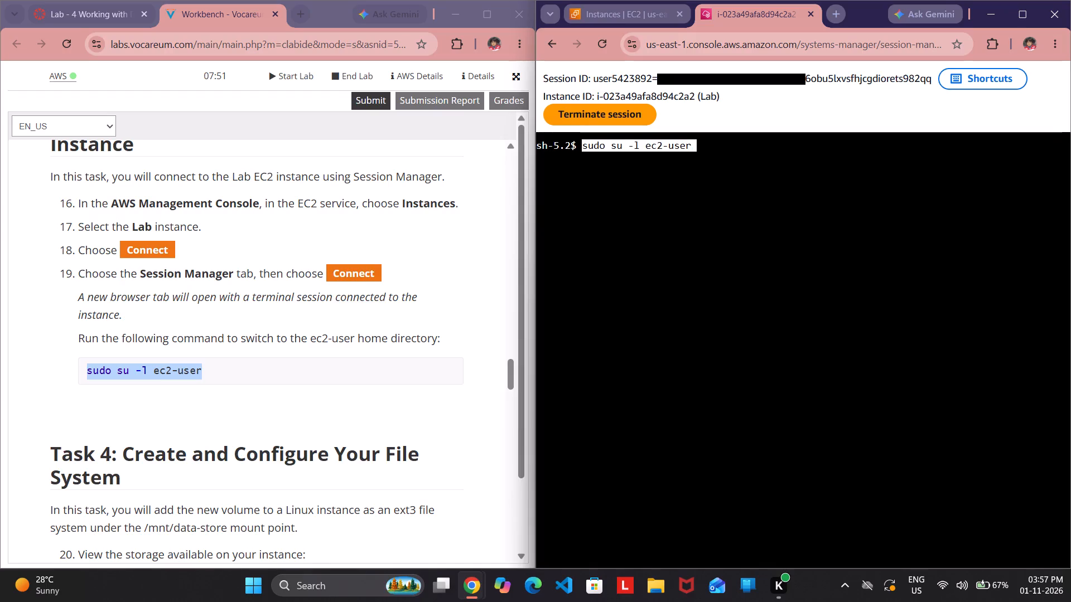
key(Return)
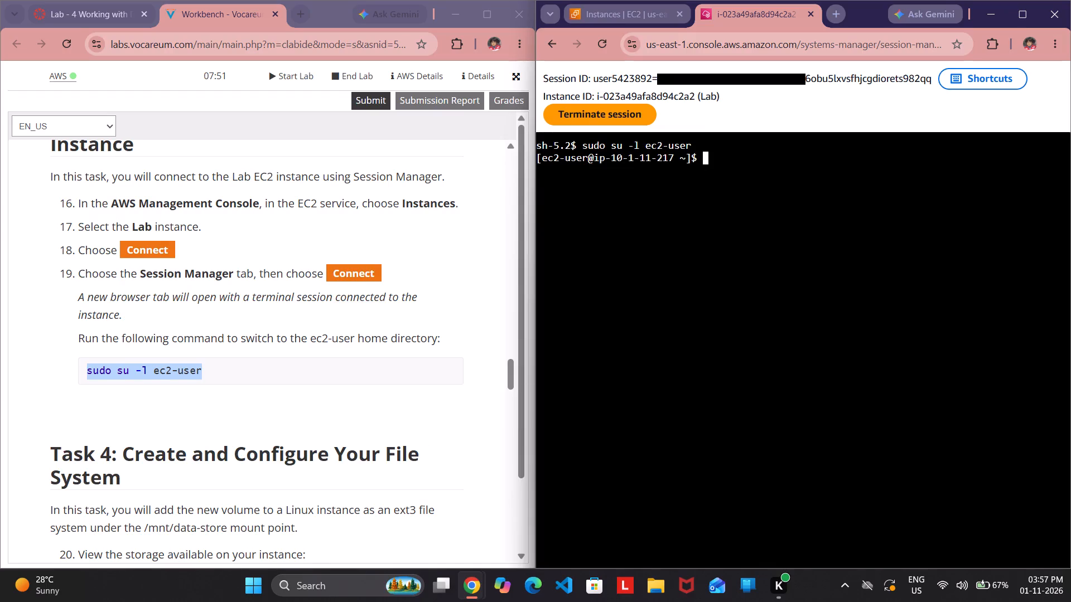
Run df -h in the terminal to view the storage available on the instance.
scroll(363, 503, down, 3)
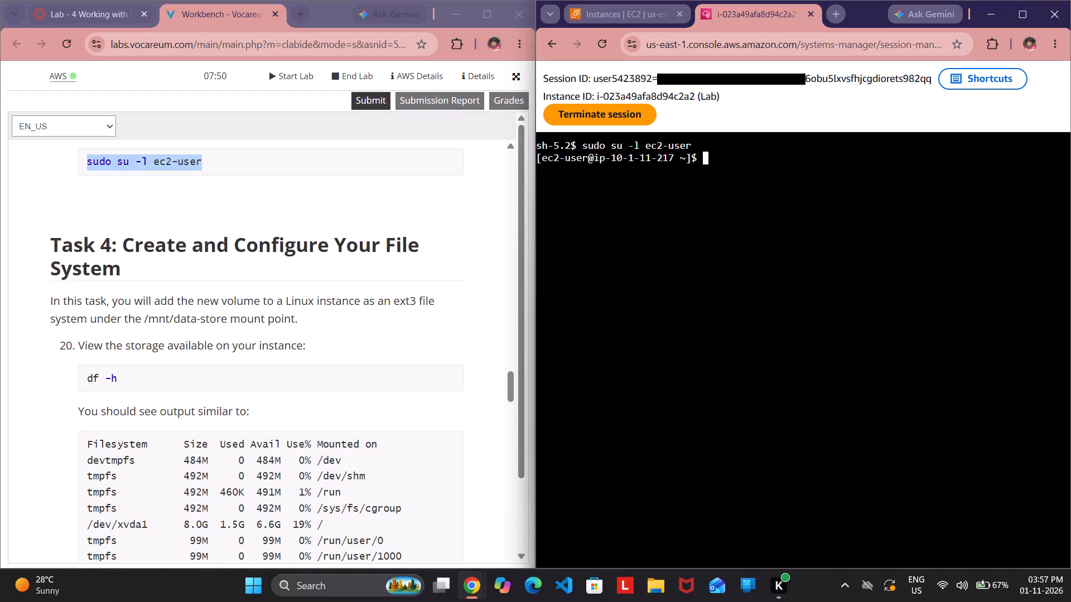
drag(119, 375, 76, 380)
key(ctrl+c)
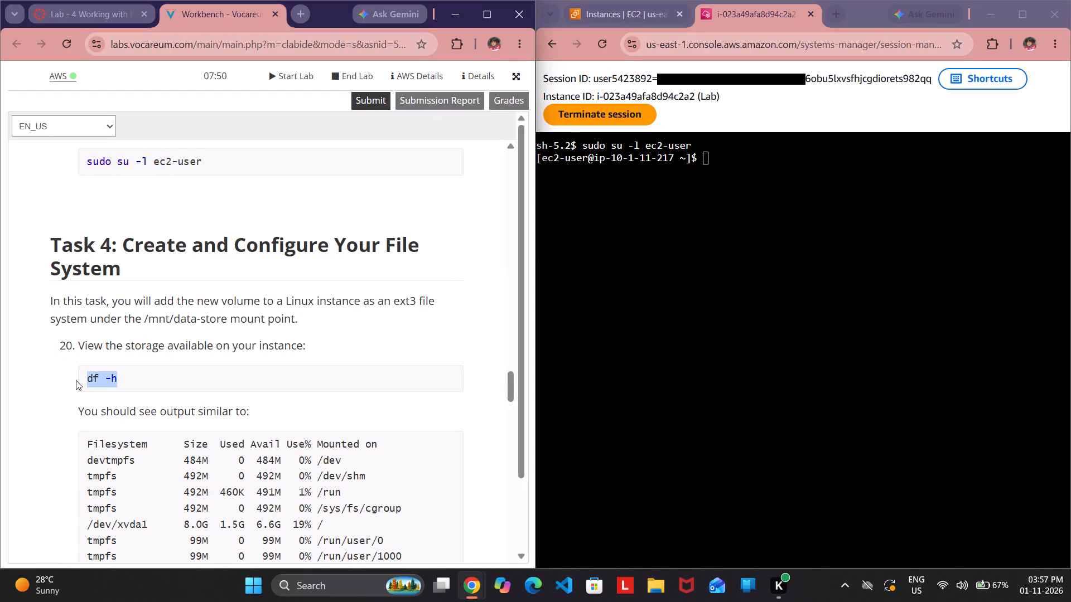
click(722, 172)
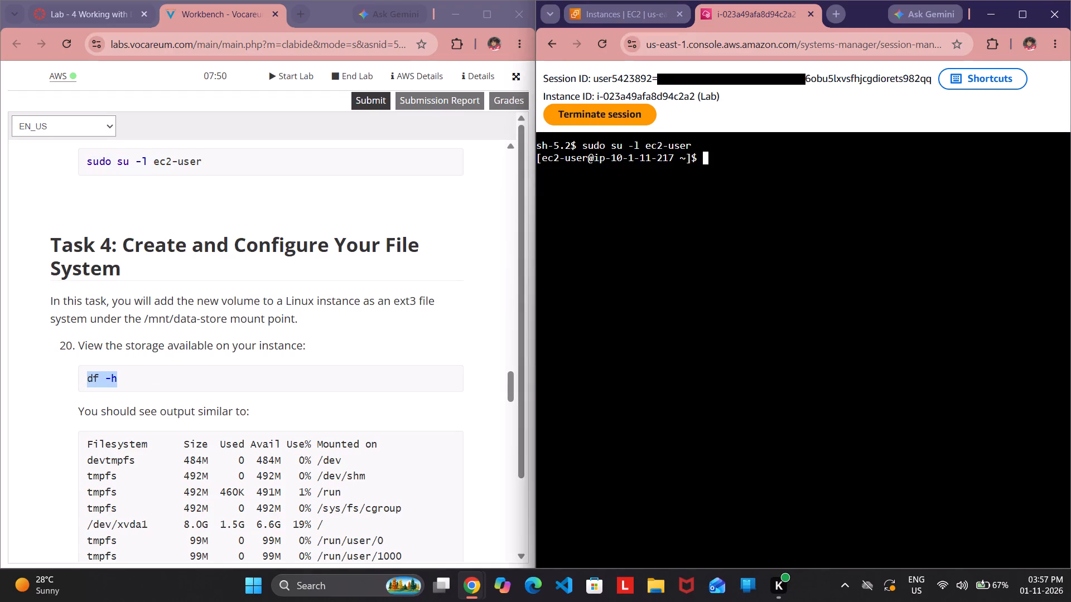
key(ctrl+v)
key(Return)
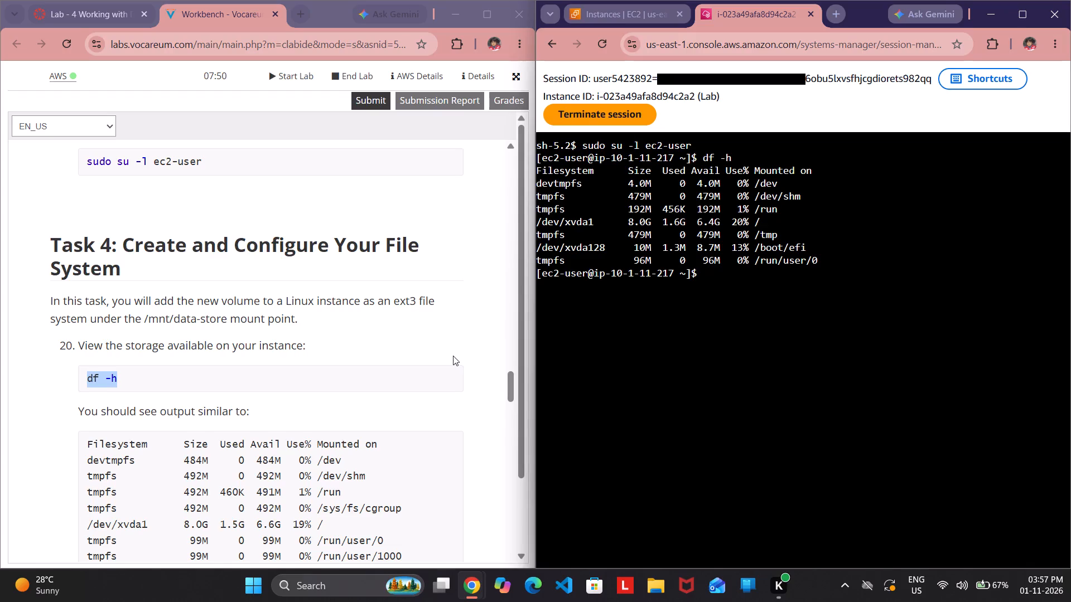
Create an ext3 file system on the new volume by running sudo mkfs -t ext3 /dev/sdb in the terminal.
scroll(453, 356, down, 3)
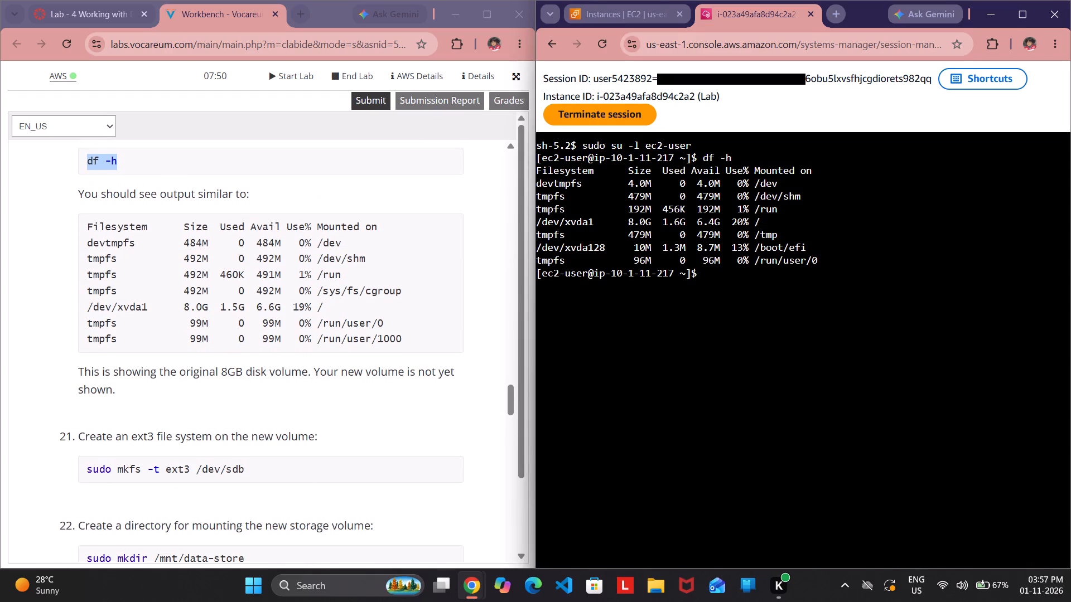
drag(245, 465, 78, 452)
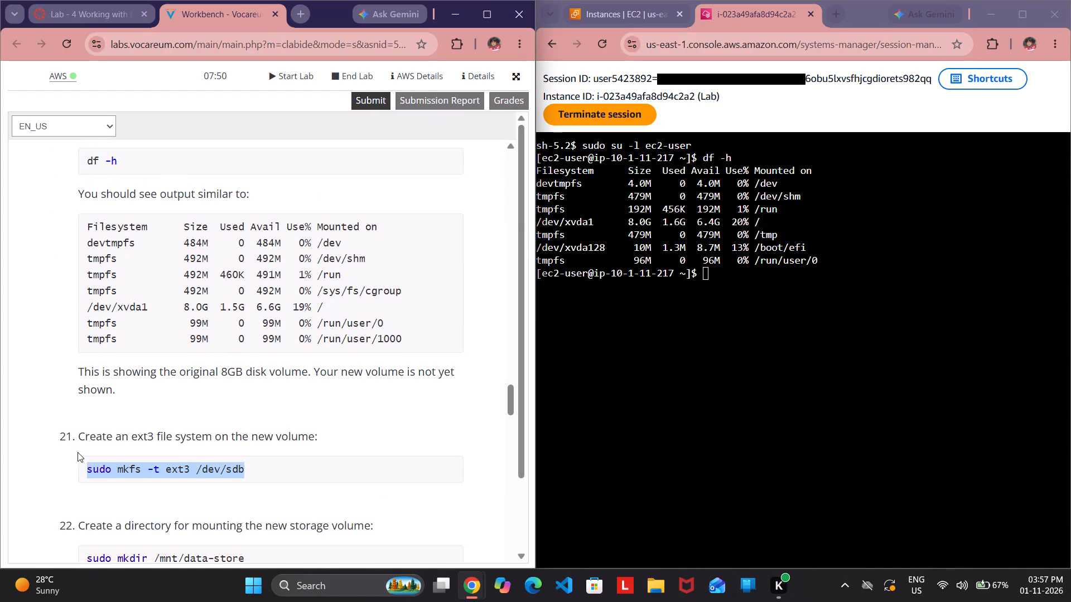
key(ctrl+c)
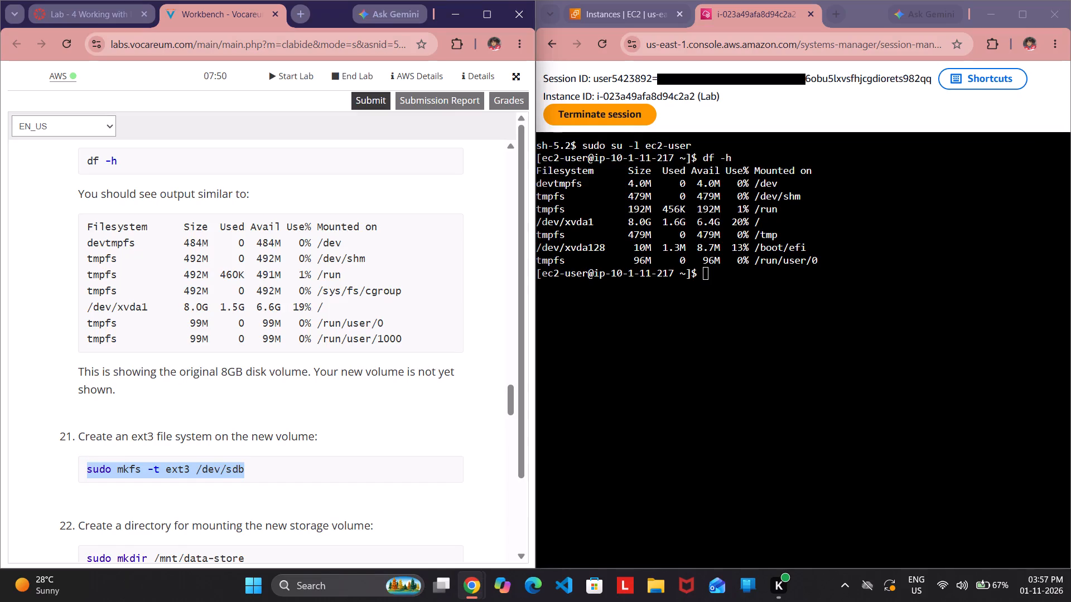
click(716, 306)
key(ctrl+v)
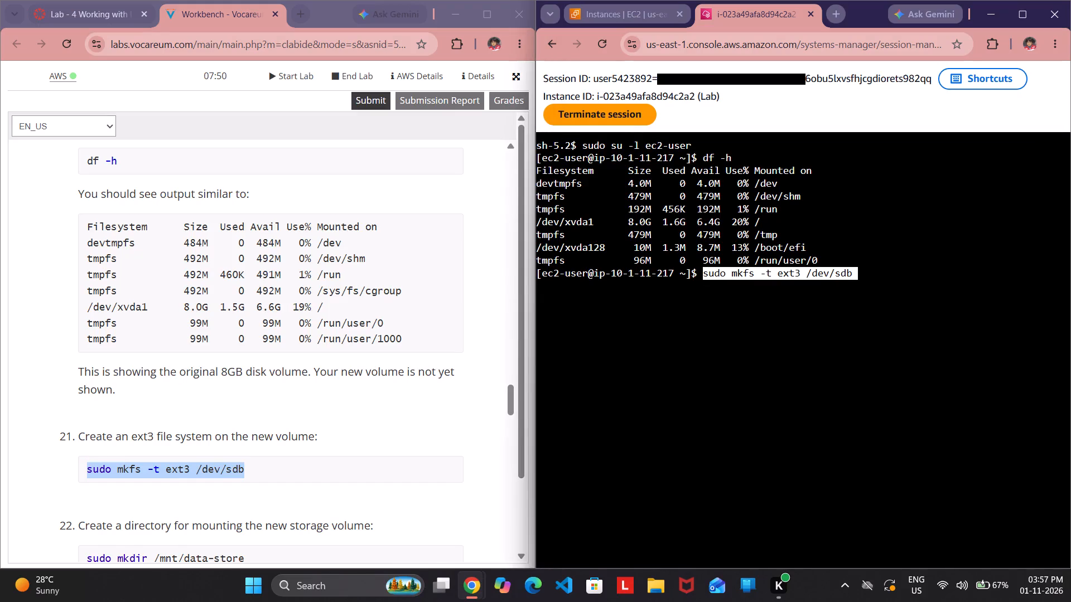
key(Return)
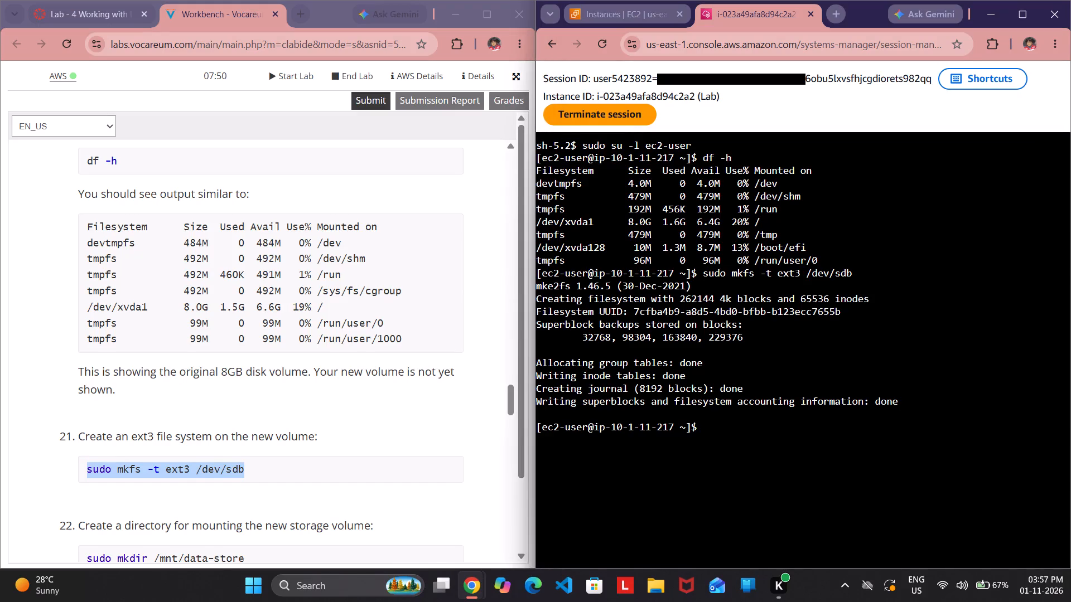
Create the mount directory for the new volume by running sudo mkdir /mnt/data-store.
scroll(374, 300, down, 3)
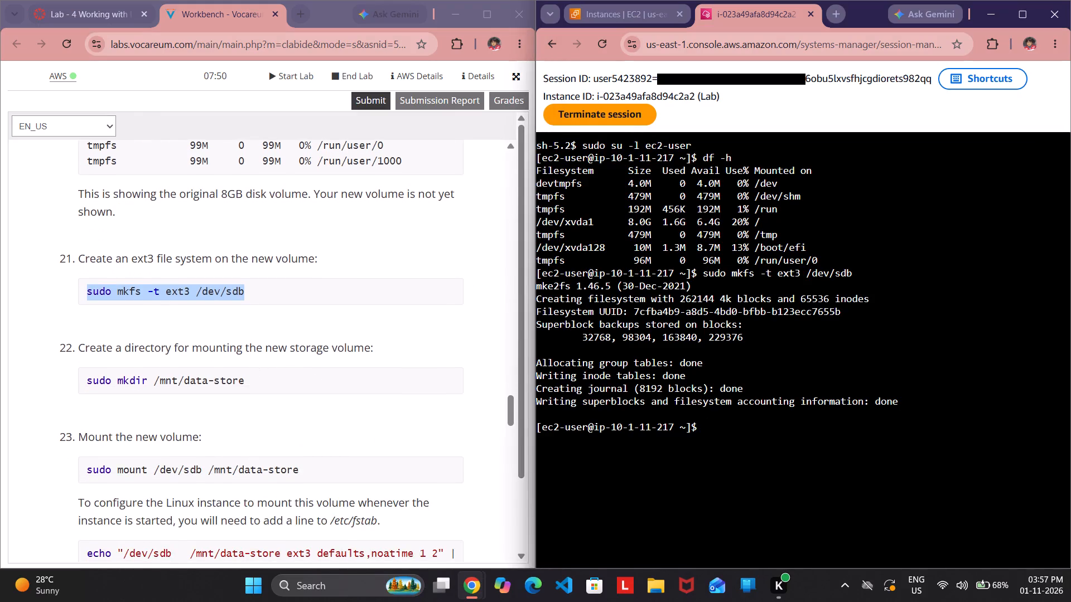
drag(245, 376, 74, 372)
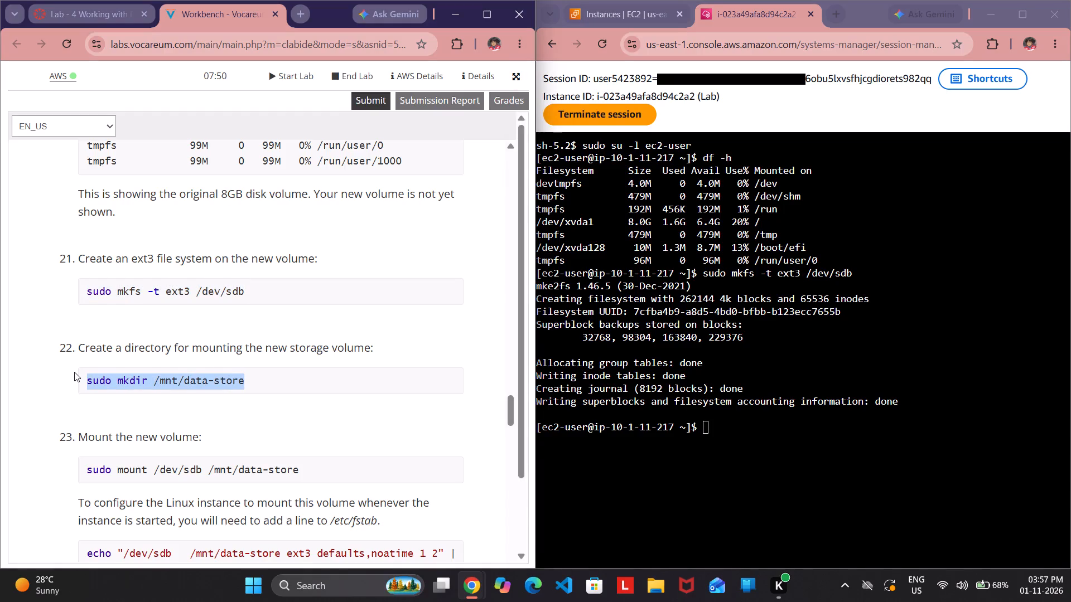
key(ctrl+c)
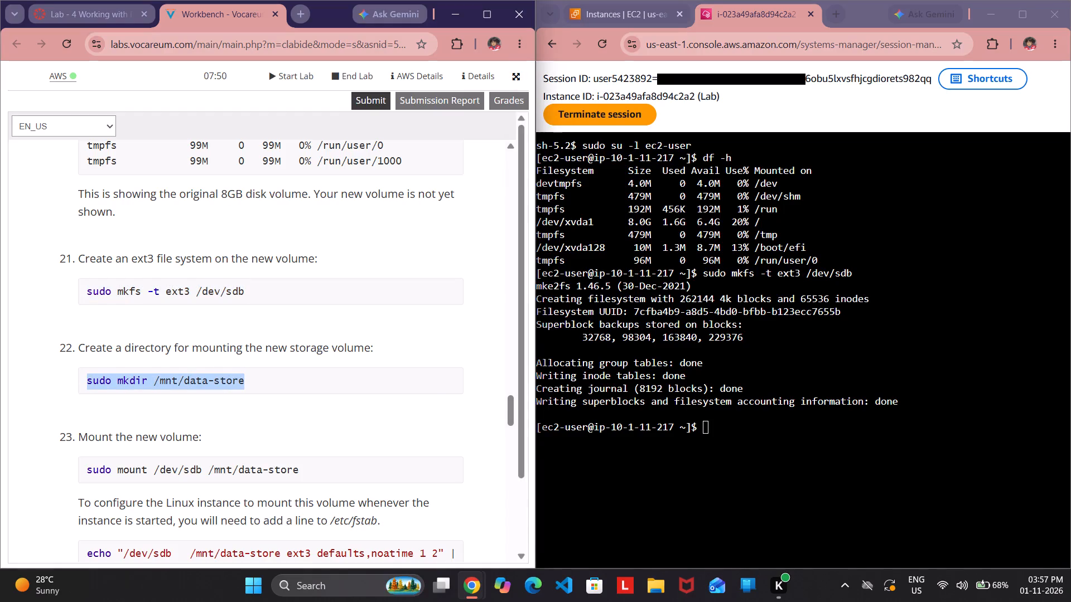
click(766, 425)
key(ctrl+v)
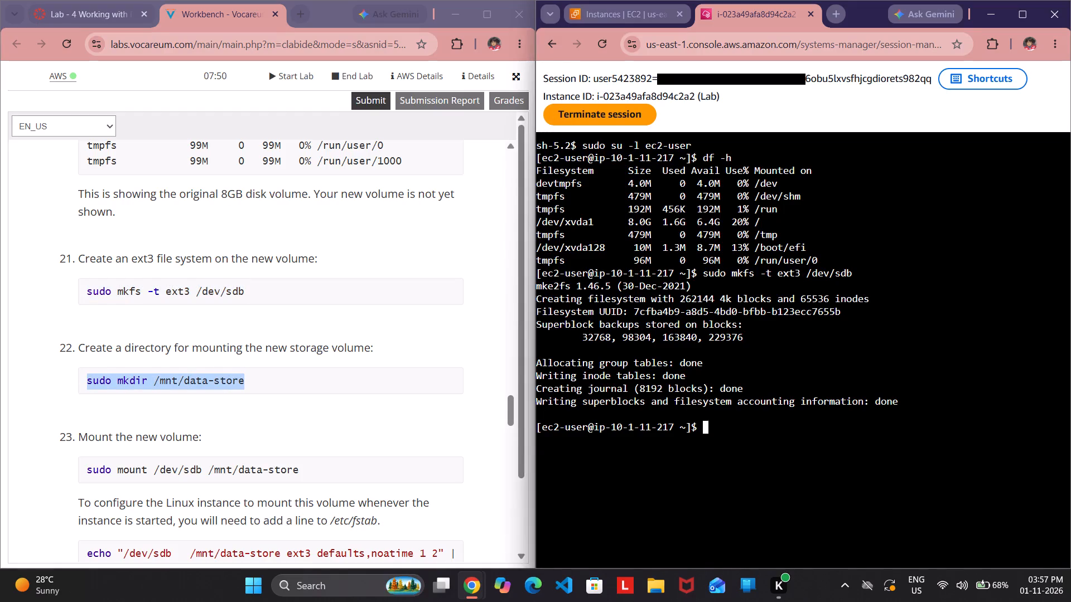
key(Return)
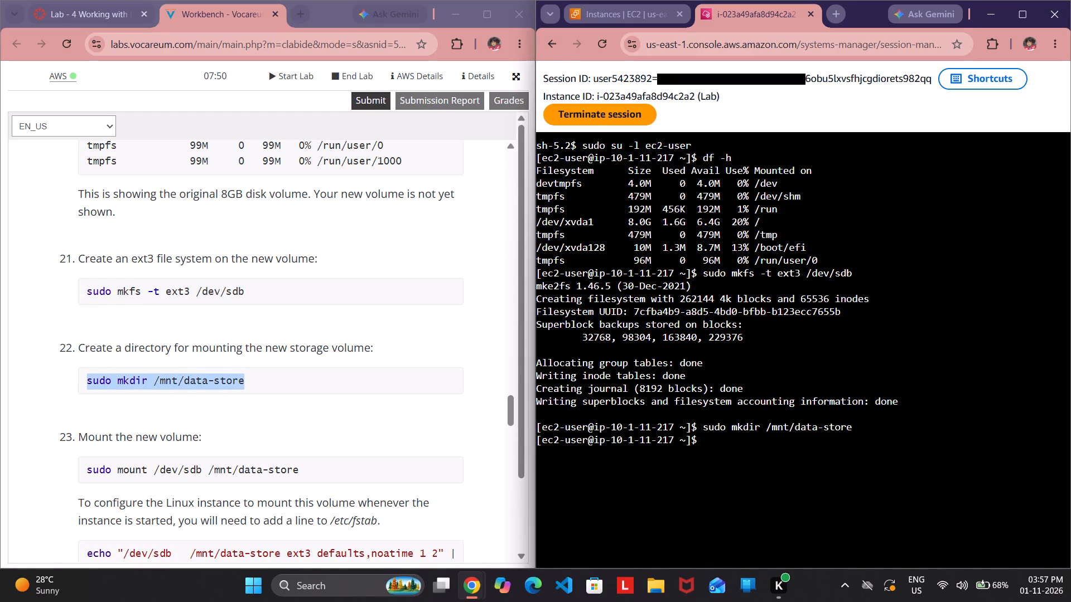
Mount the new volume by running sudo mount /dev/sdb /mnt/data-store in the terminal.
scroll(457, 441, down, 3)
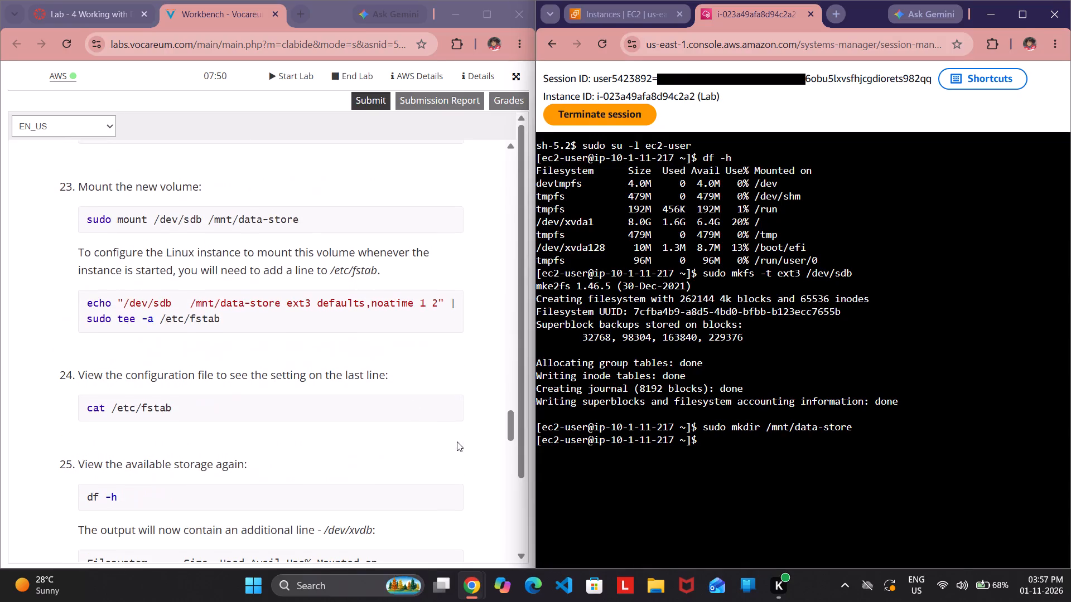
drag(301, 219, 139, 219)
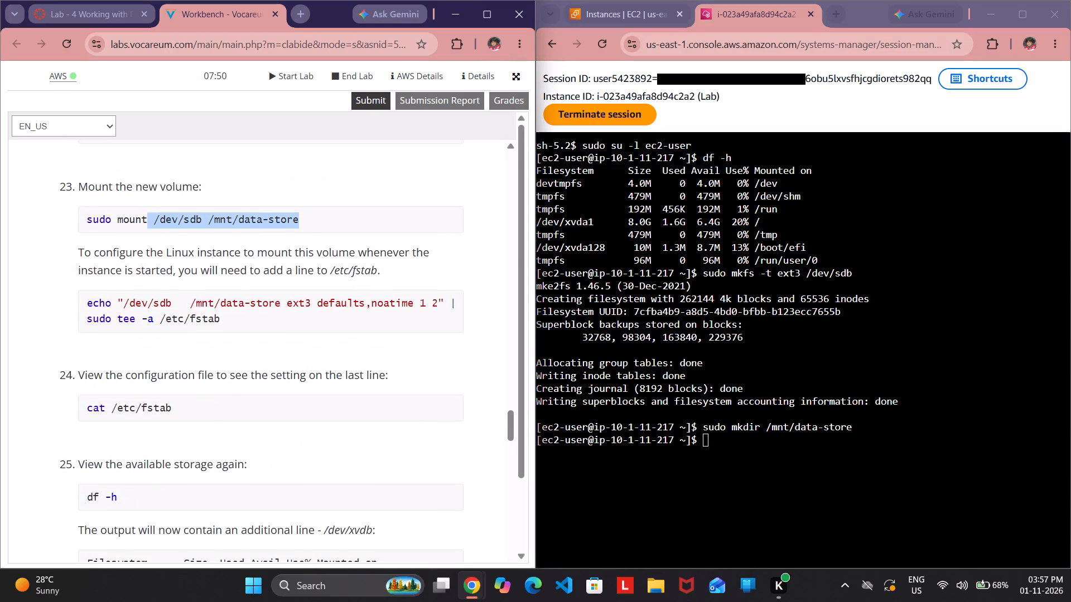
drag(139, 219, 78, 211)
key(ctrl+c)
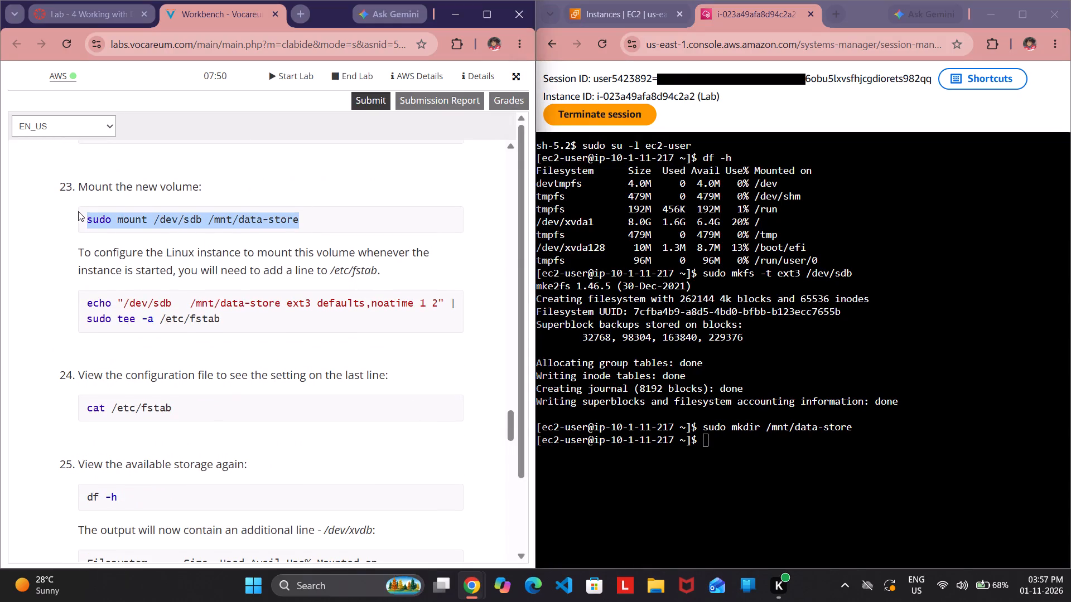
click(722, 452)
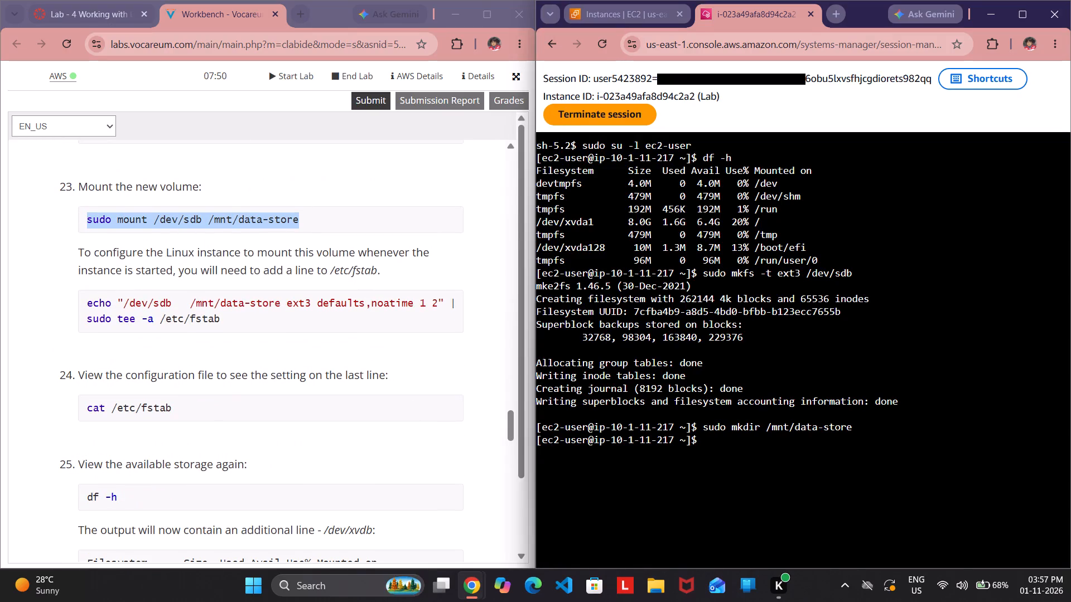
key(ctrl+v)
key(Return)
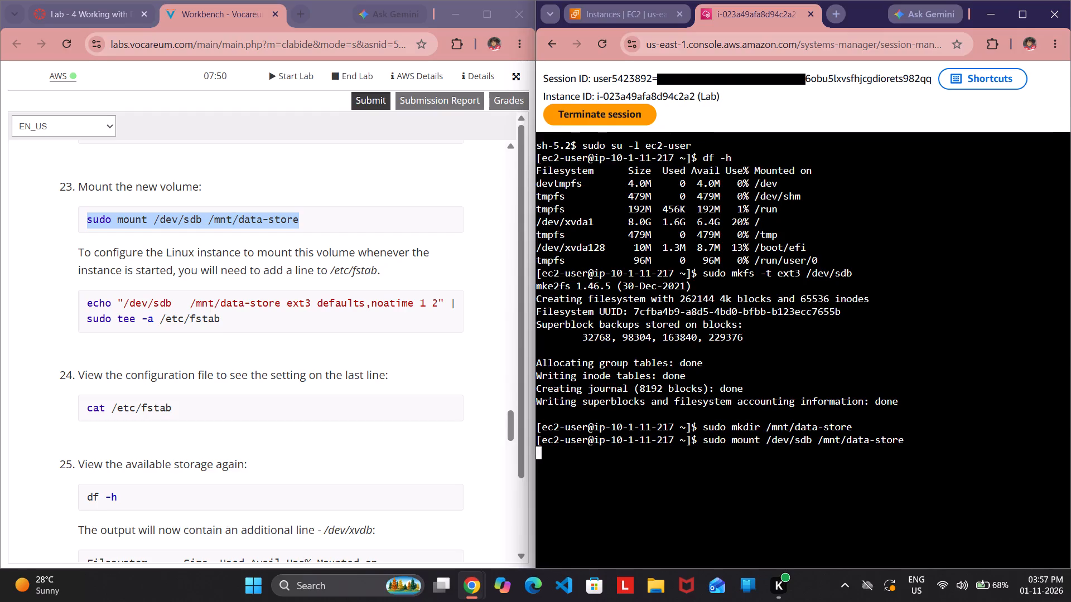
Append the line "/dev/sdb /mnt/data-store ext3 defaults,noatime 1 2" to /etc/fstab with the lab's echo and sudo tee -a command.
scroll(442, 396, down, 1)
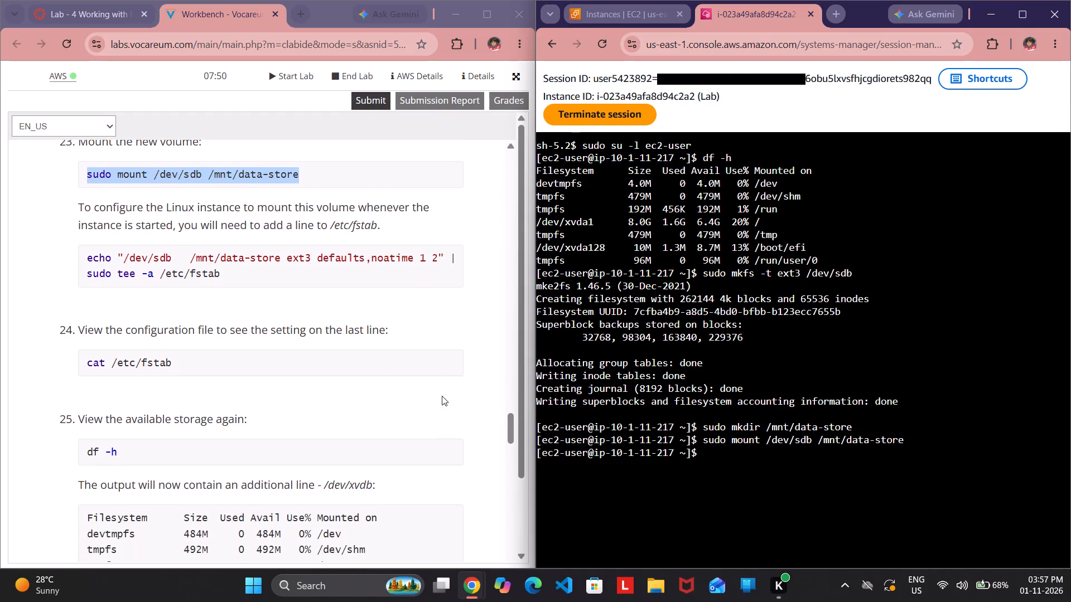
drag(225, 278, 97, 268)
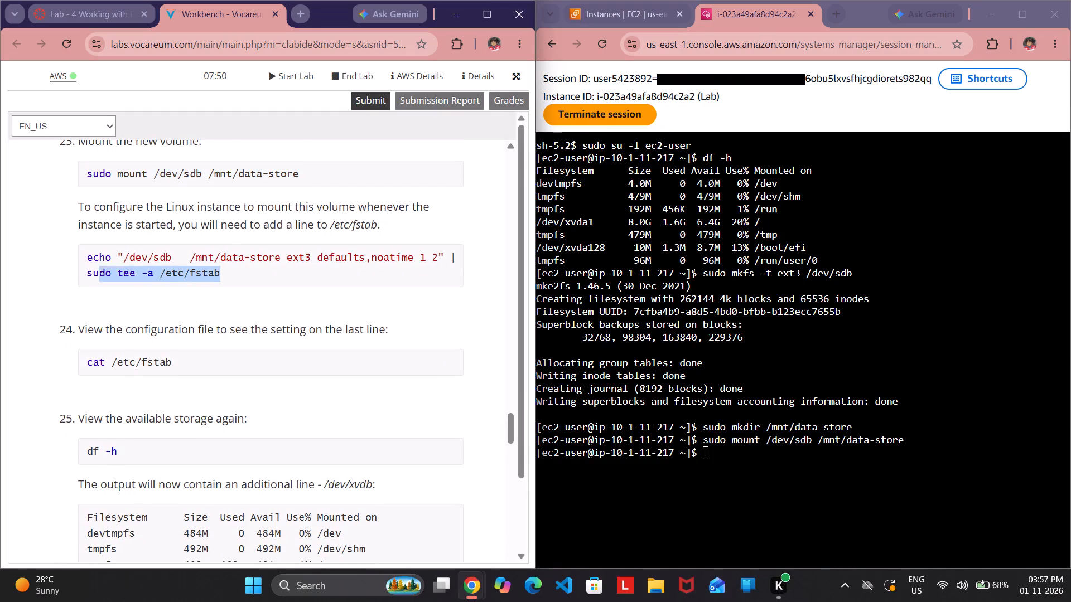
drag(97, 268, 79, 256)
key(ctrl+c)
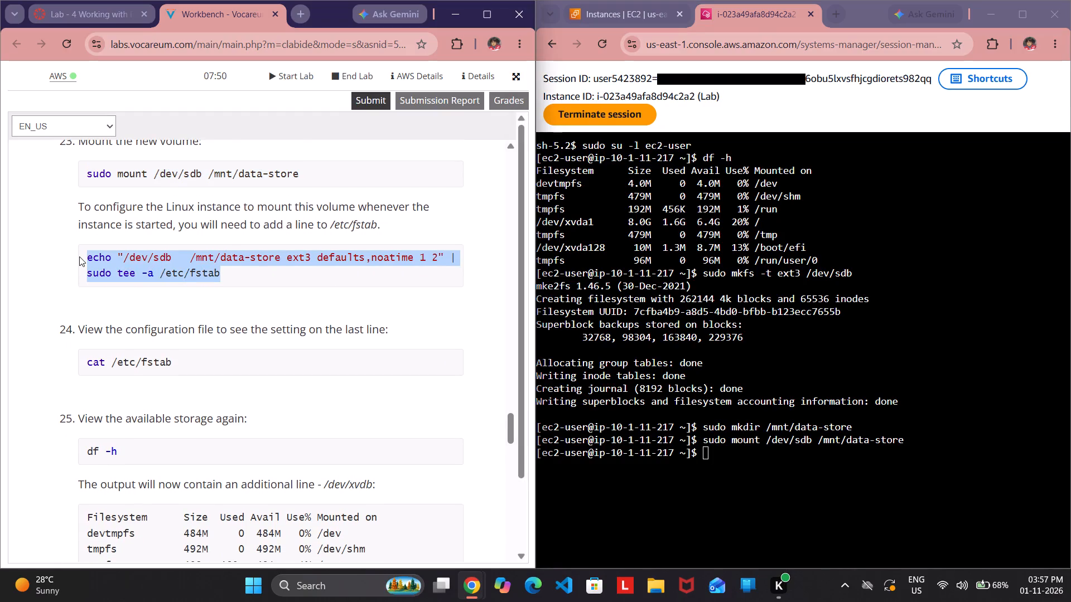
click(727, 456)
key(ctrl+v)
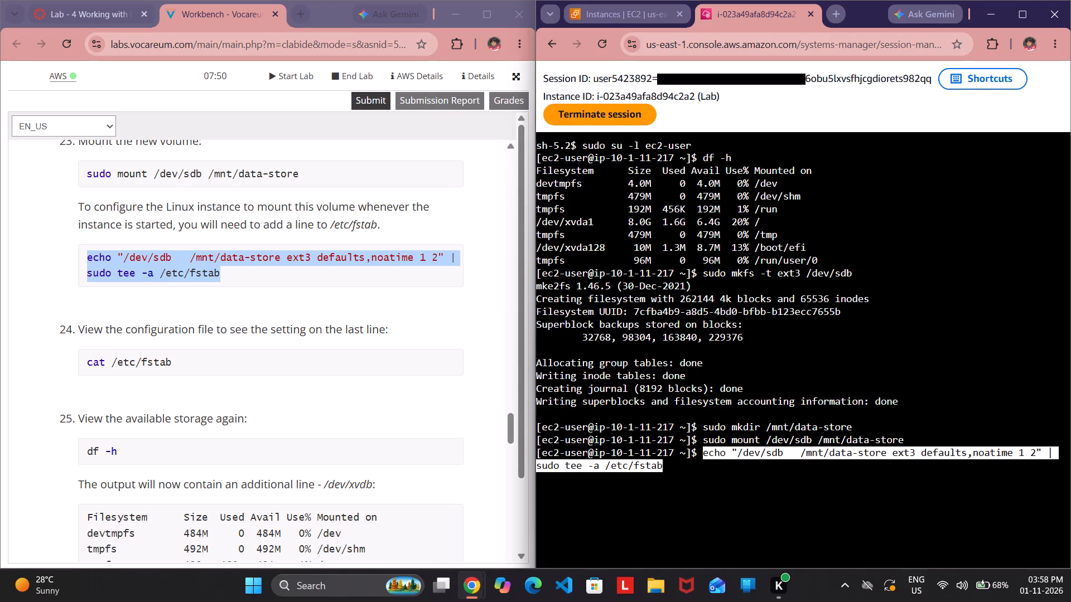
key(Return)
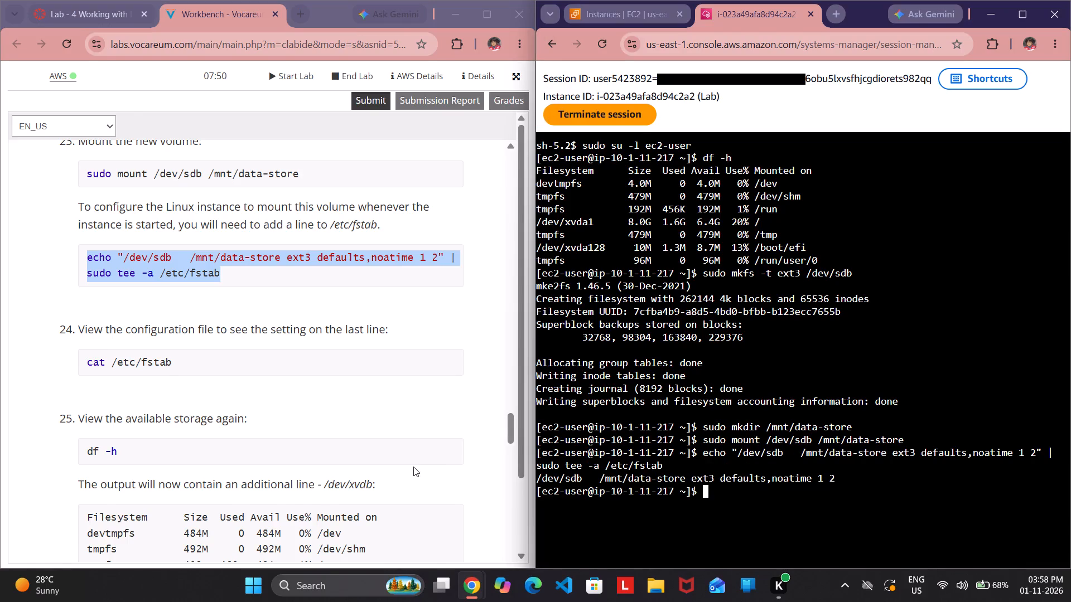
Run cat /etc/fstab in the terminal to view the configuration file's last line.
scroll(413, 467, down, 2)
drag(173, 242, 87, 239)
key(ctrl+c)
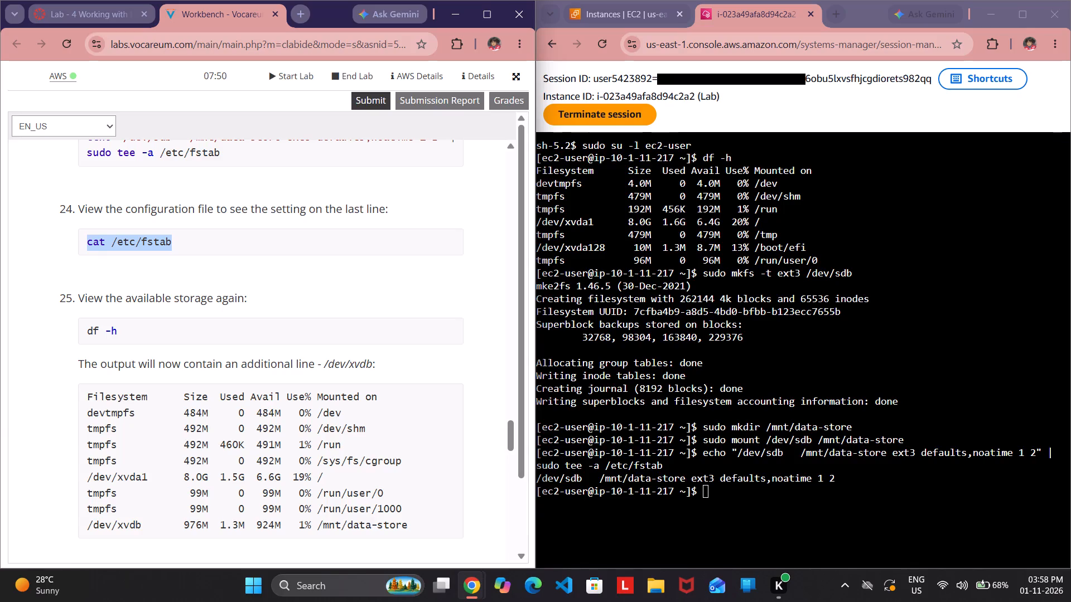
click(720, 494)
key(ctrl+v)
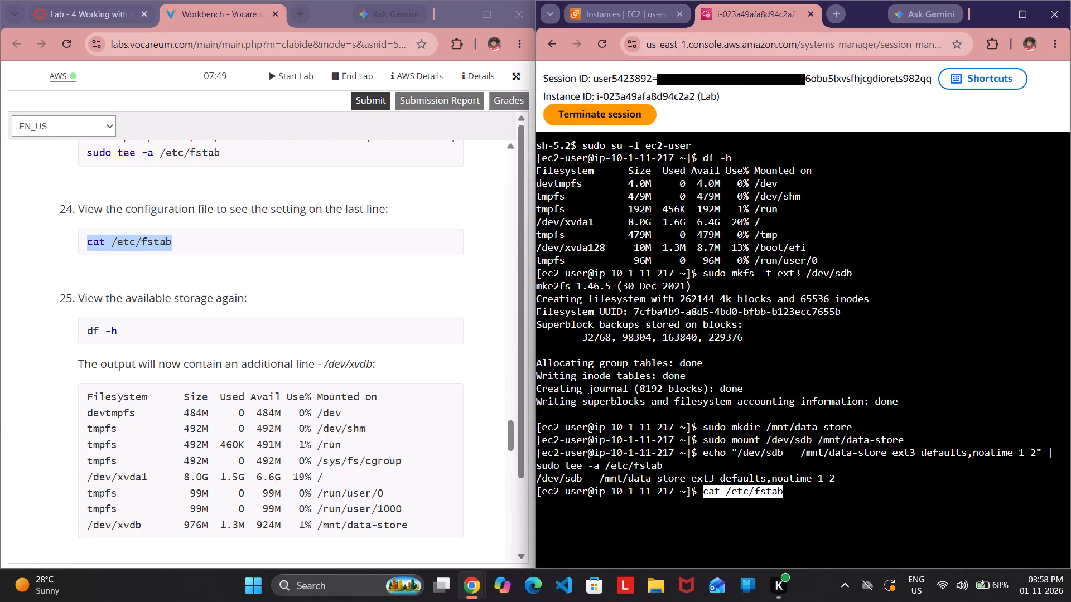
key(Return)
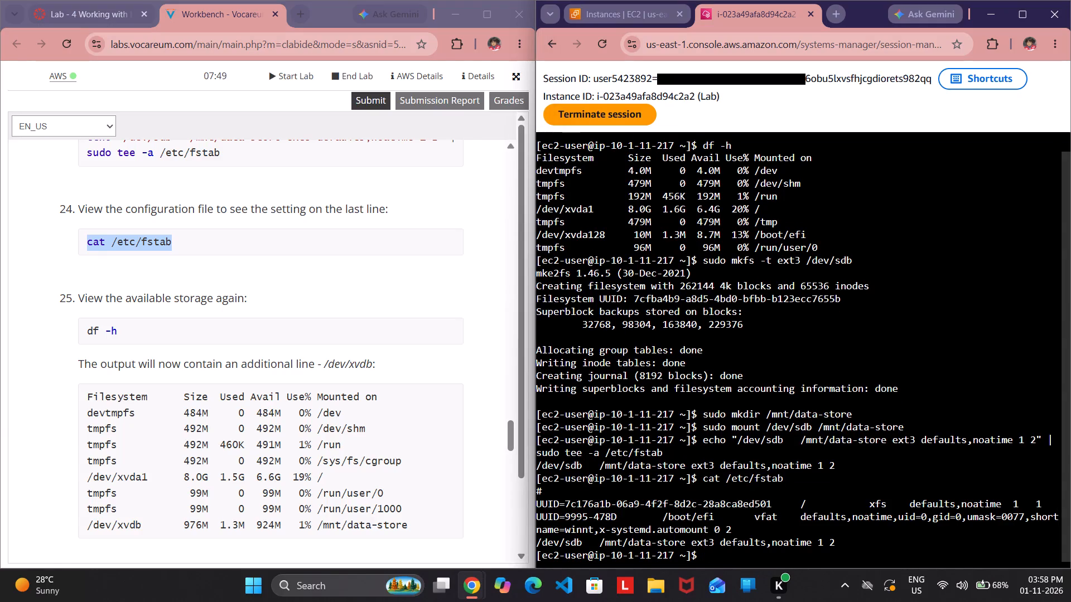
Run df -h in the terminal to view the available storage again.
scroll(659, 401, down, 2)
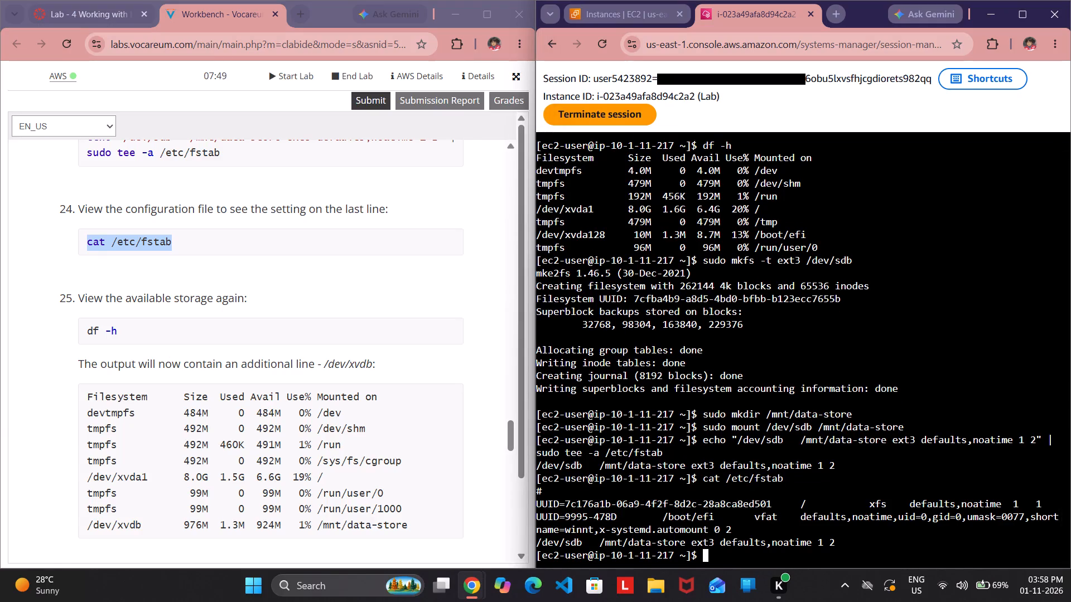
drag(123, 330, 57, 340)
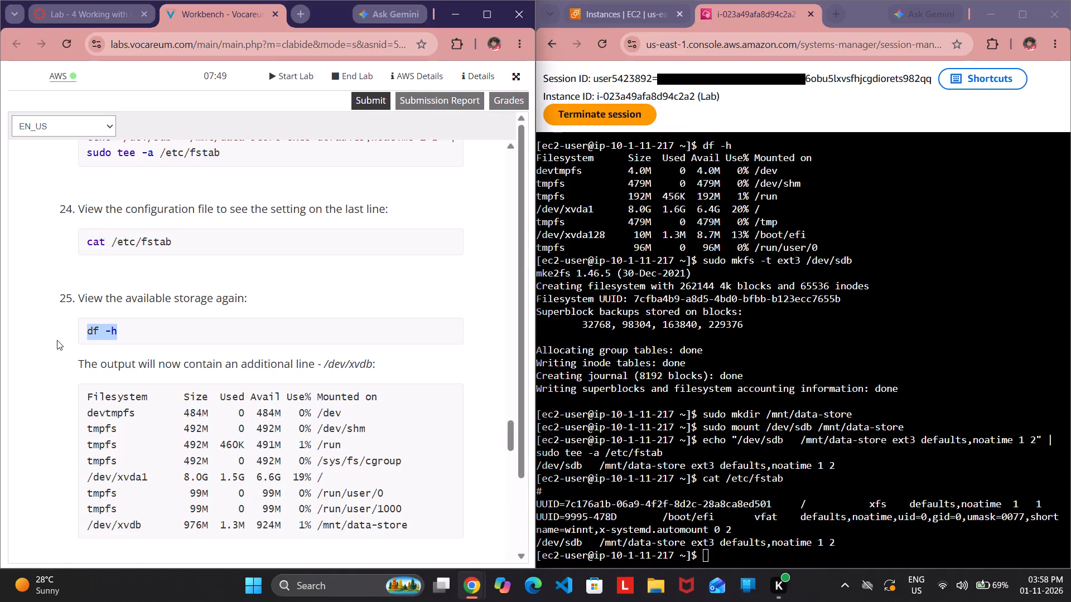
key(ctrl+c)
key(ctrl+c)
key(ctrl+c)
click(711, 555)
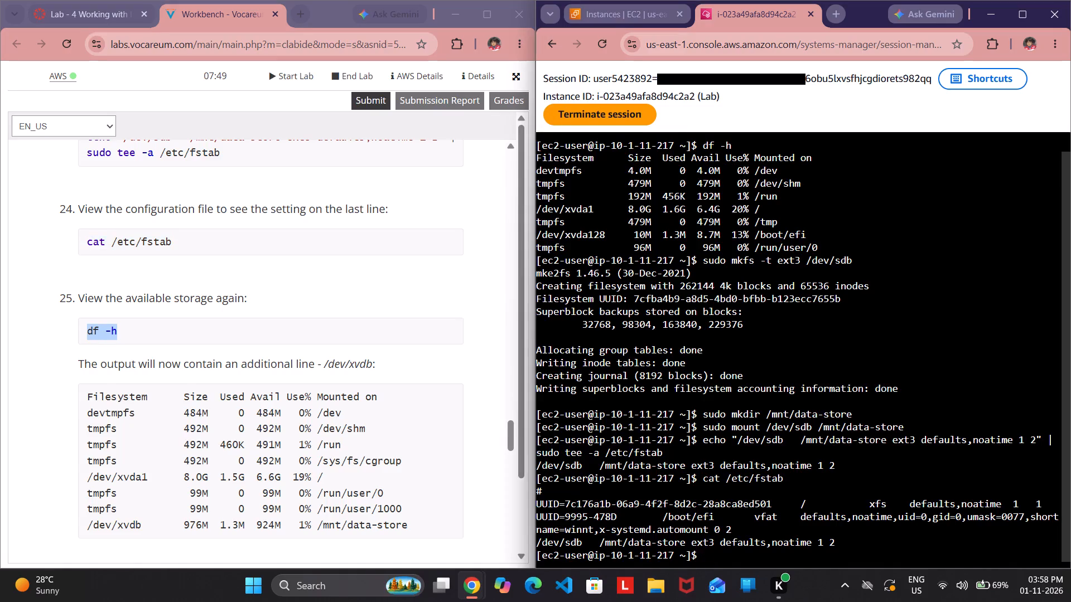
key(ctrl+v)
scroll(788, 554, down, 1)
key(Return)
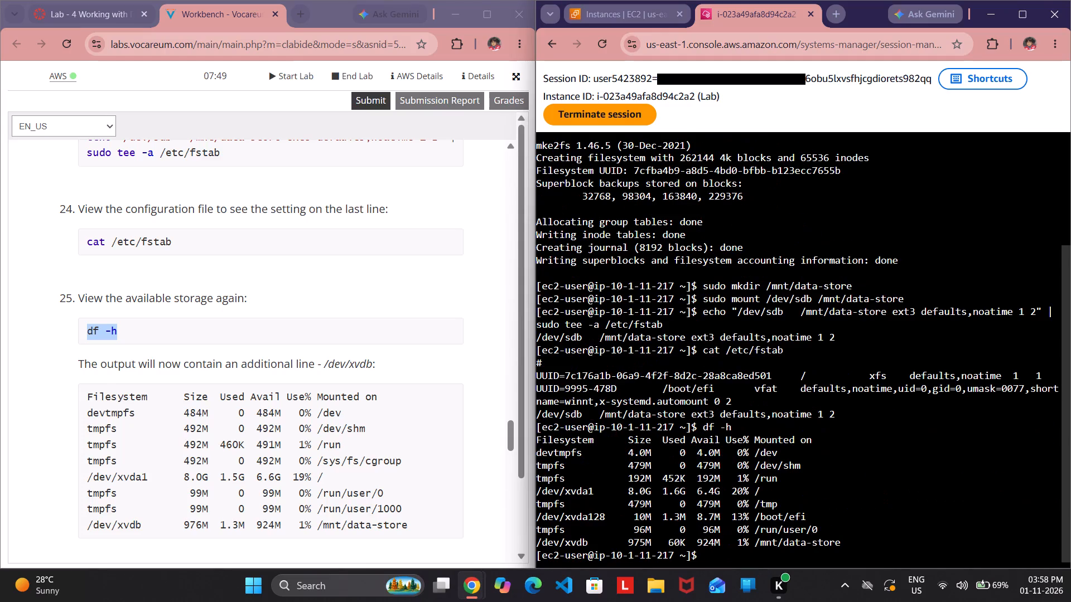
Create a text file on the mounted volume by running sudo sh -c "echo some text has been written > /mnt/data-store/file.txt".
scroll(266, 420, down, 3)
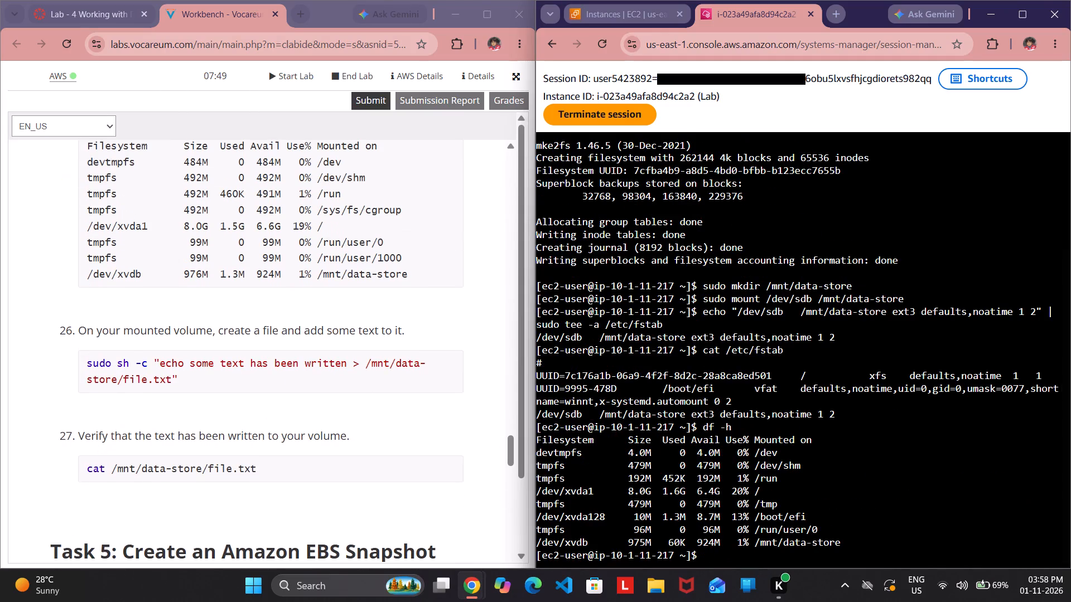
drag(178, 376, 100, 361)
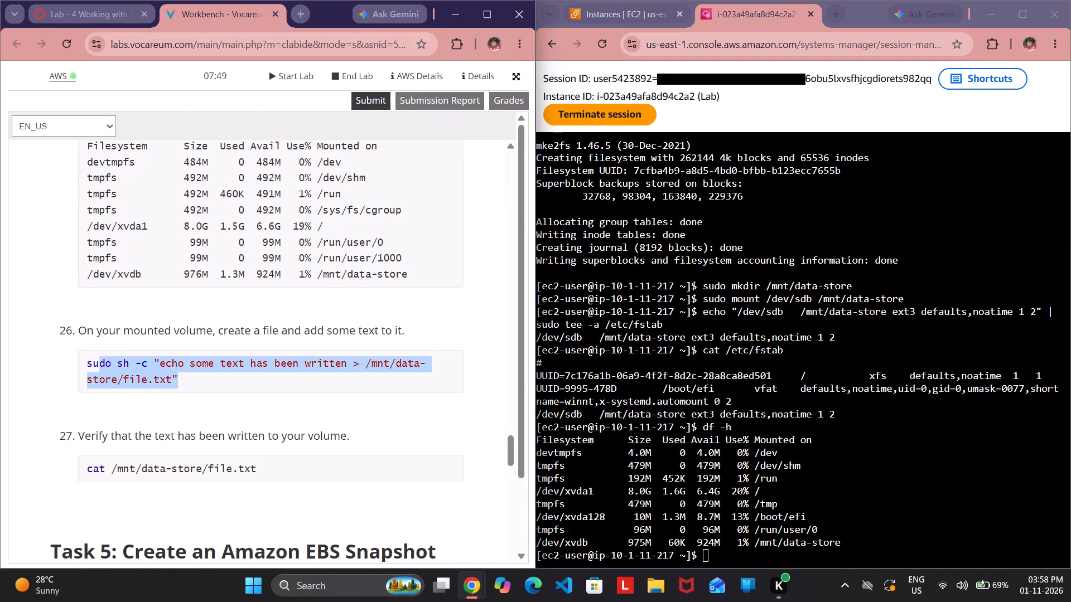
drag(100, 361, 54, 348)
key(ctrl+c)
click(726, 558)
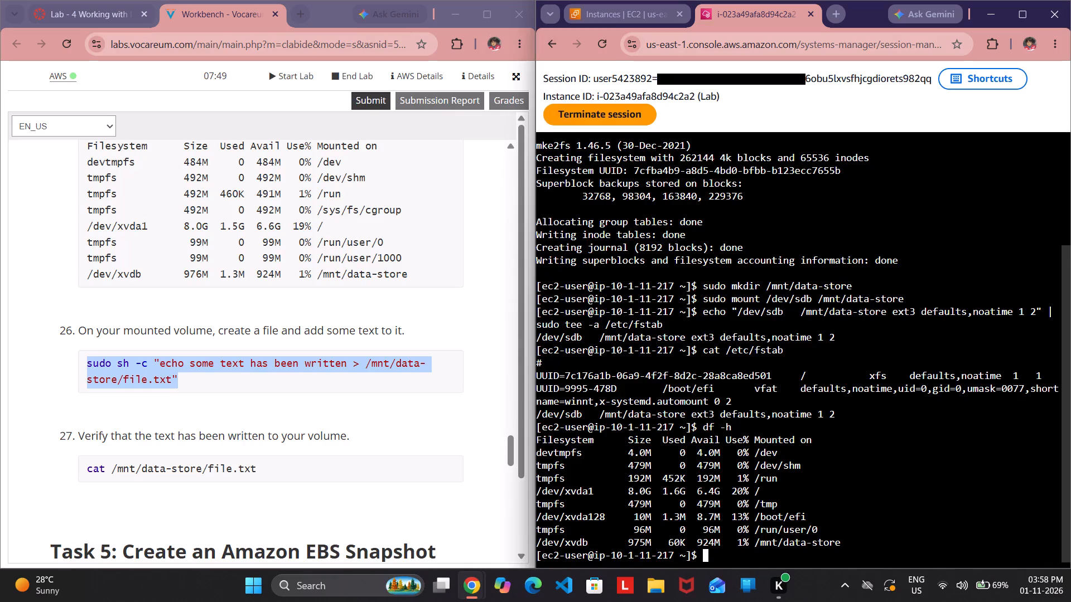
key(ctrl+v)
key(Return)
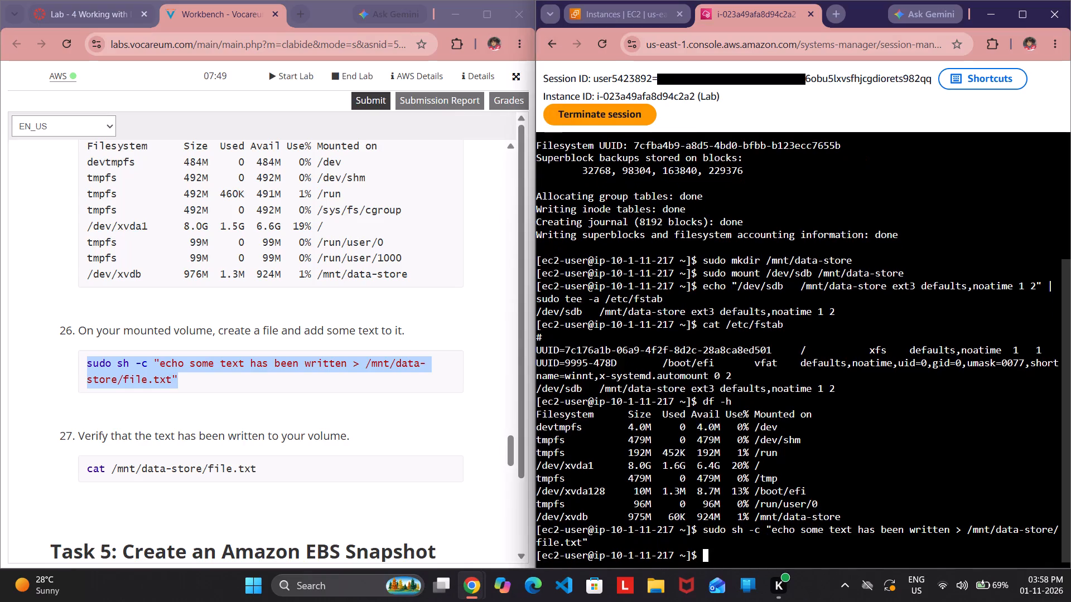
Run cat /mnt/data-store/file.txt in the terminal to verify the text written to the volume.
scroll(358, 470, down, 3)
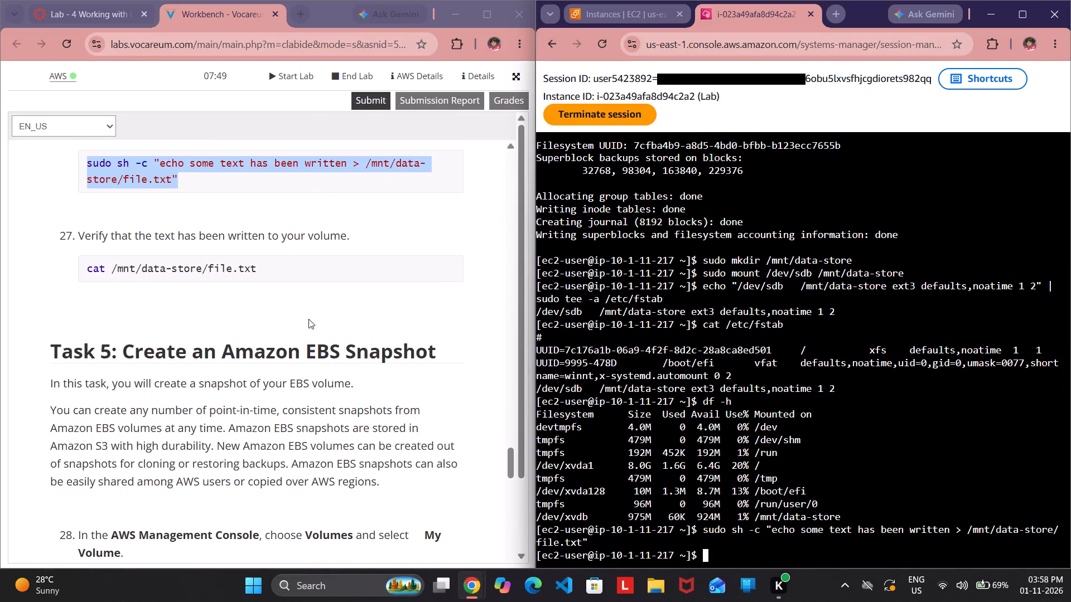
drag(258, 266, 197, 266)
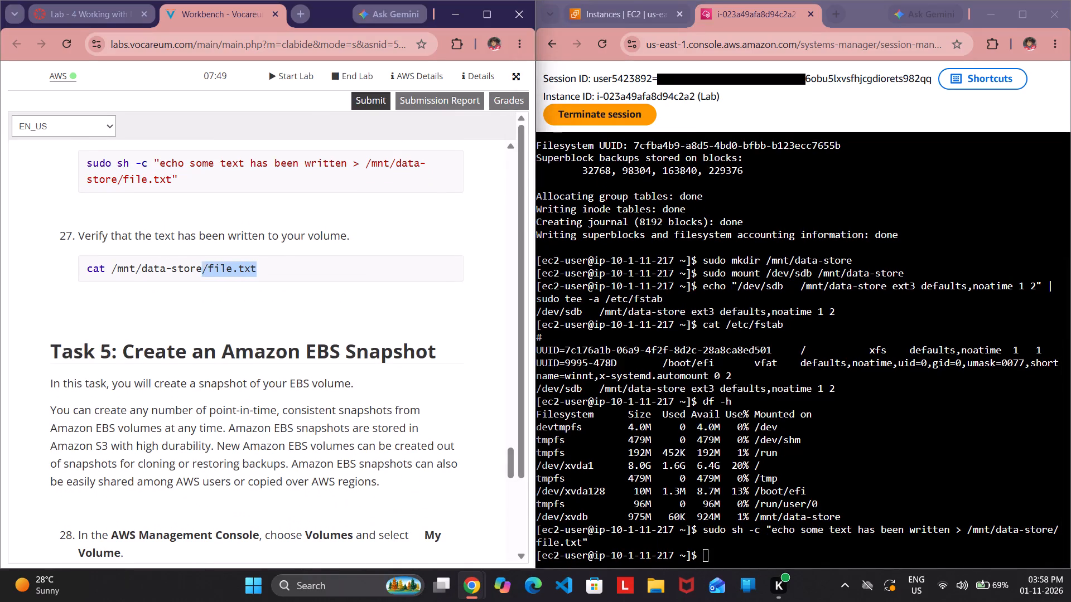
drag(197, 266, 36, 255)
key(ctrl+c)
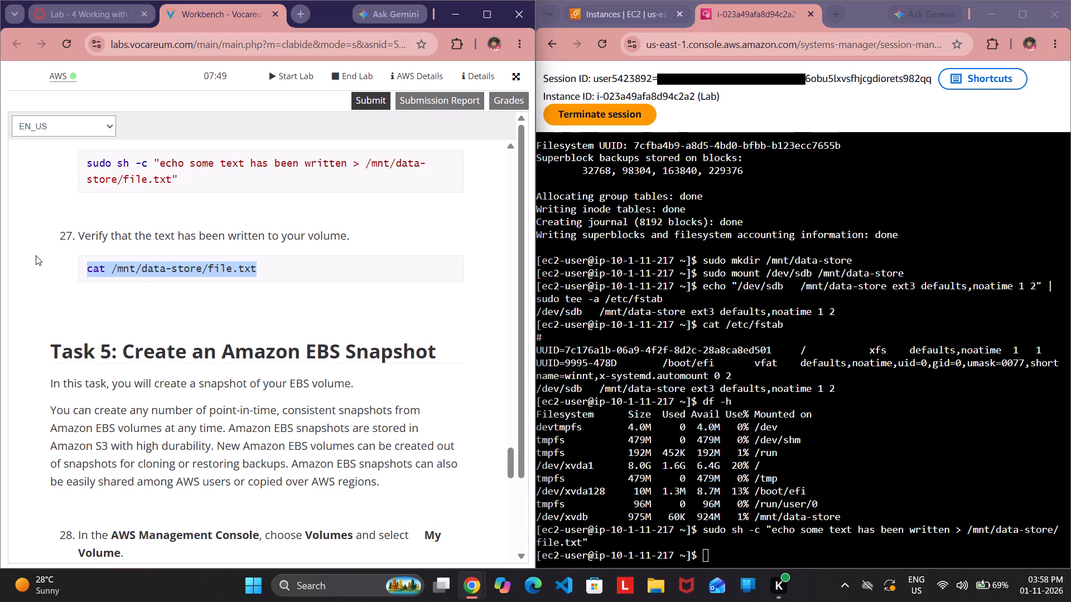
scroll(693, 496, down, 1)
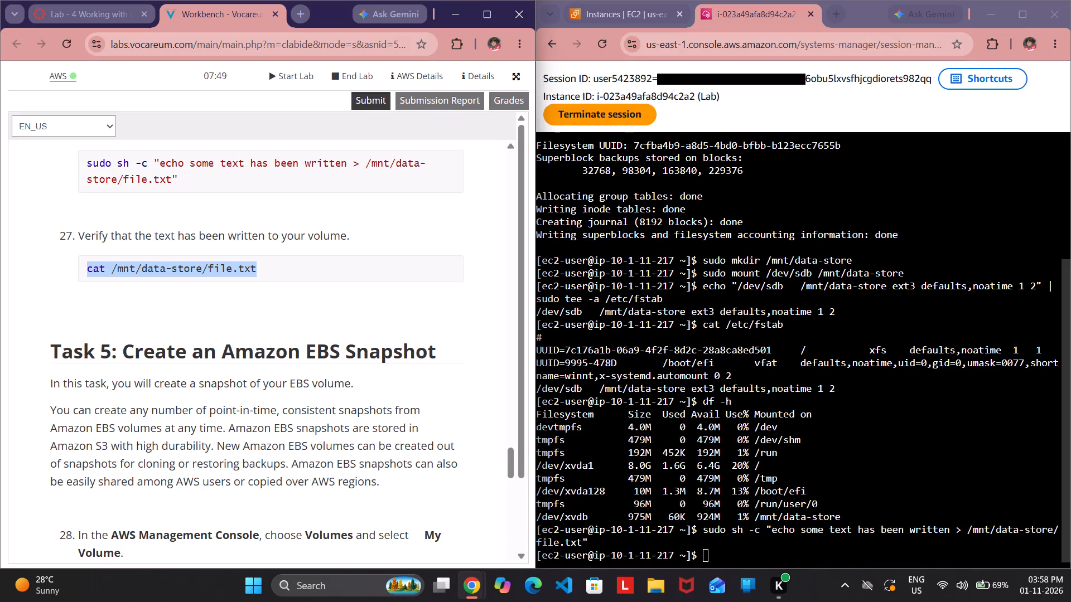
scroll(693, 496, down, 1)
click(726, 549)
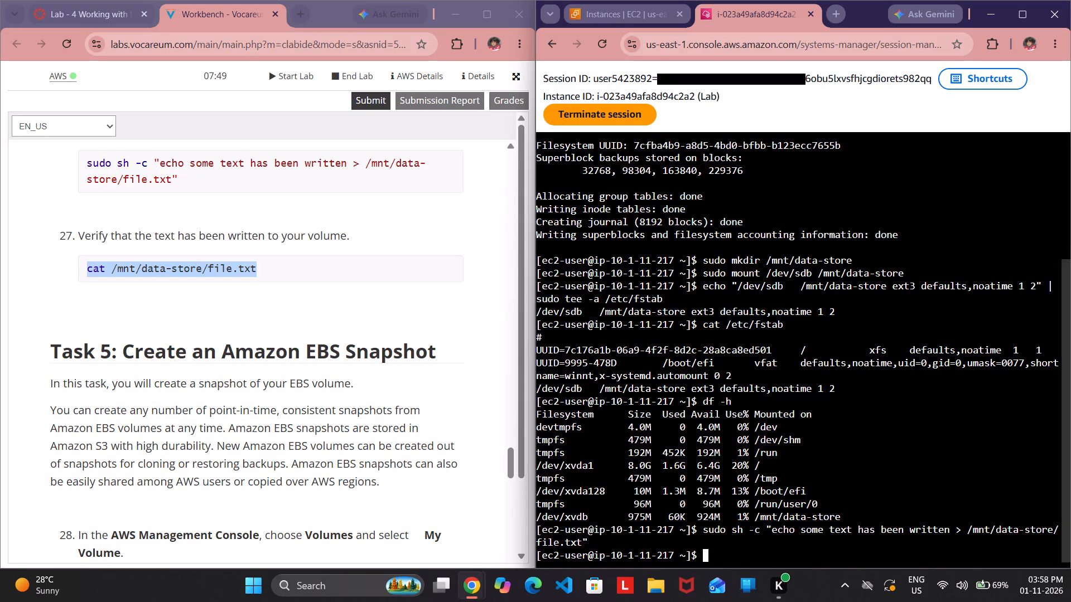
key(ctrl+v)
key(Return)
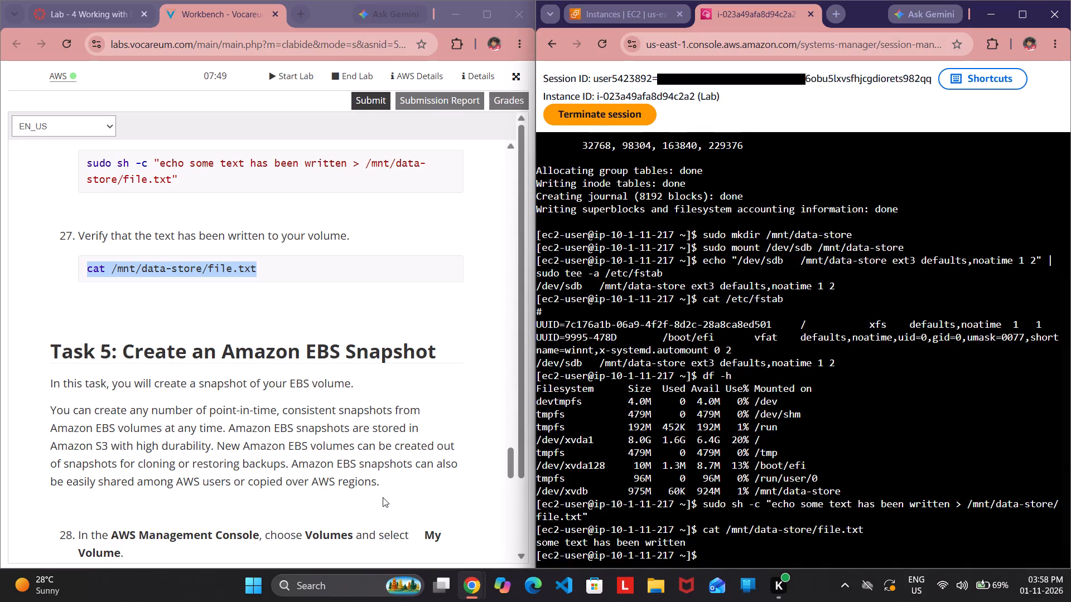
In the EC2 console's volume list, select My Volume and start creating a snapshot of it.
scroll(383, 497, down, 2)
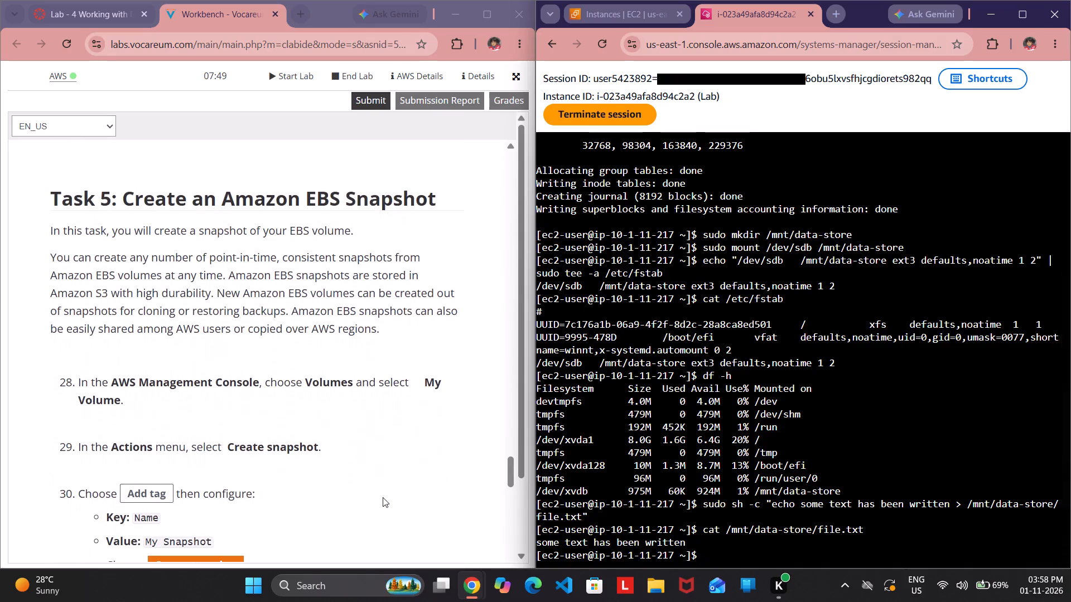
click(619, 16)
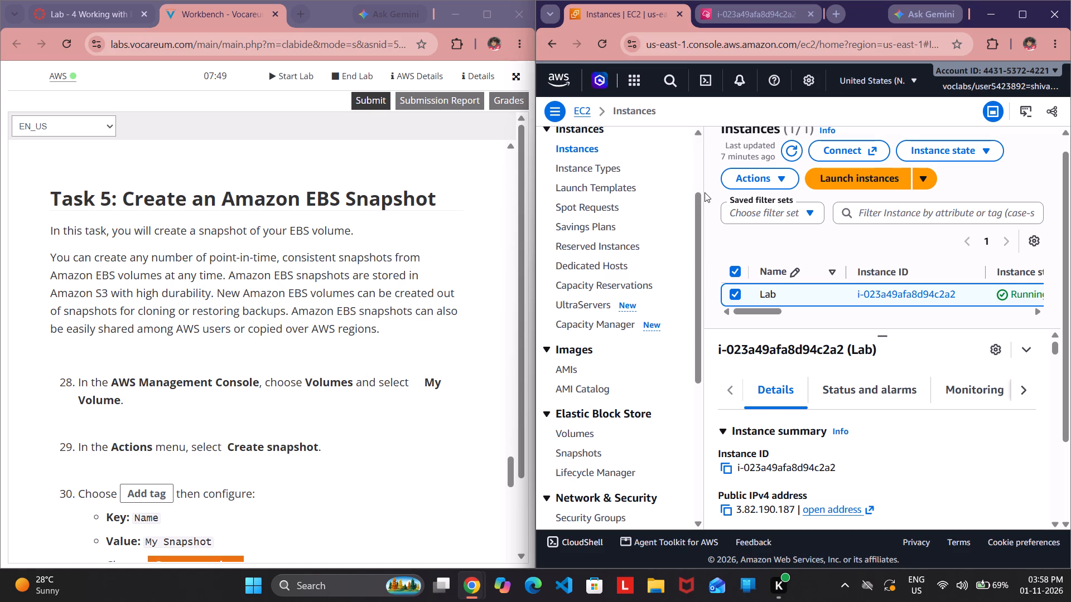
click(581, 439)
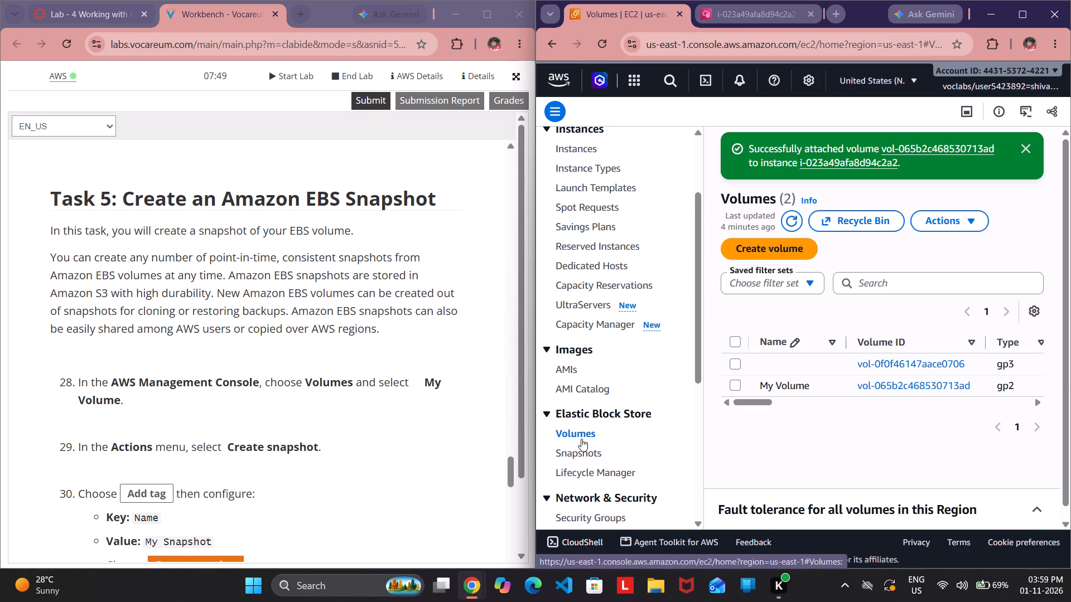
click(732, 382)
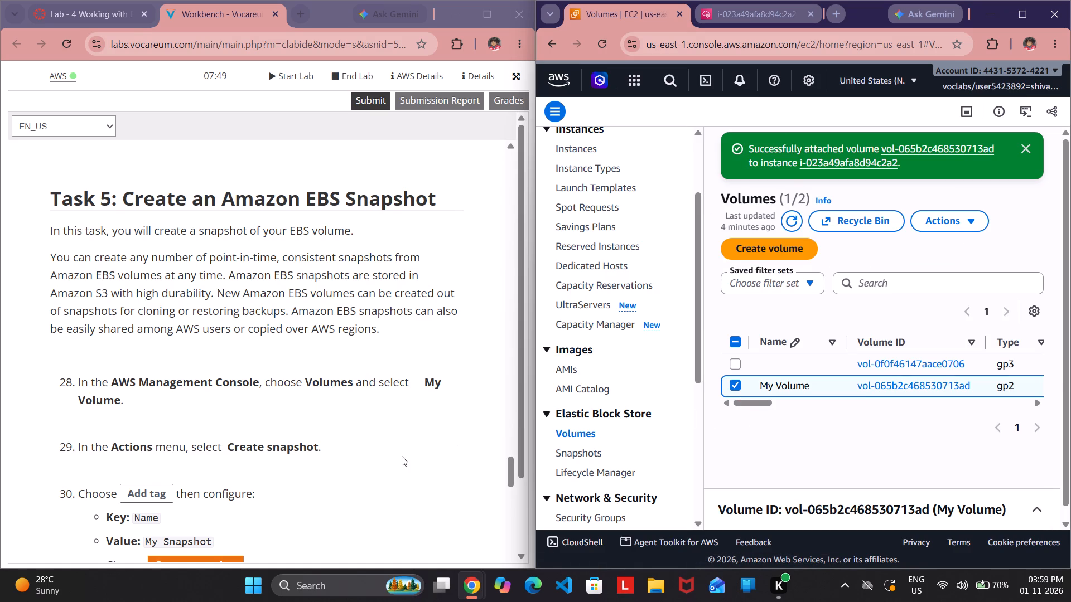
click(933, 213)
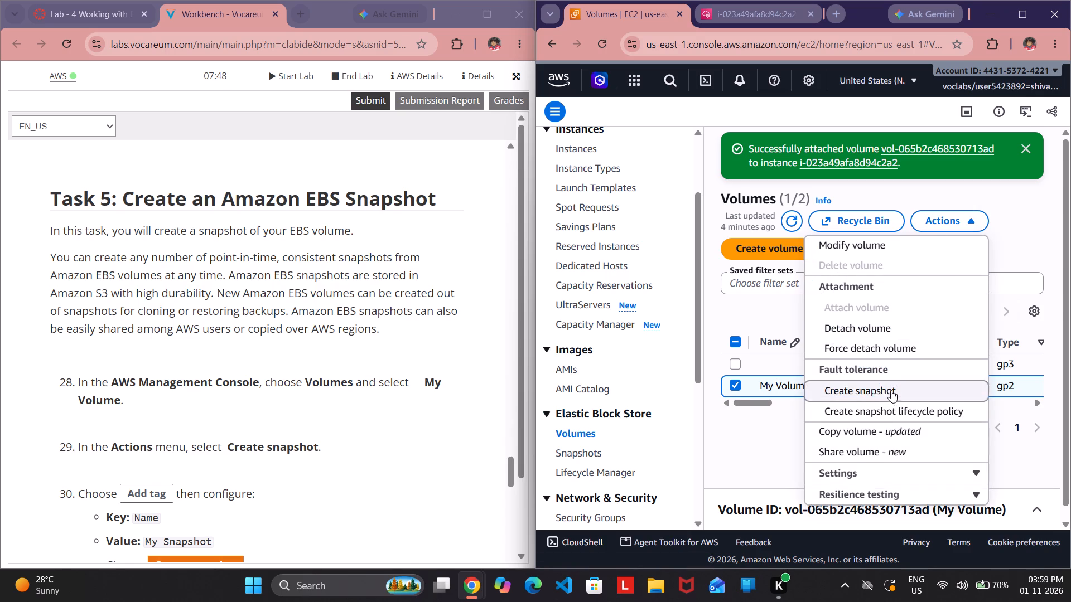
click(863, 389)
Add a tag with key Name and value My Snapshot, and create the snapshot.
scroll(291, 464, down, 1)
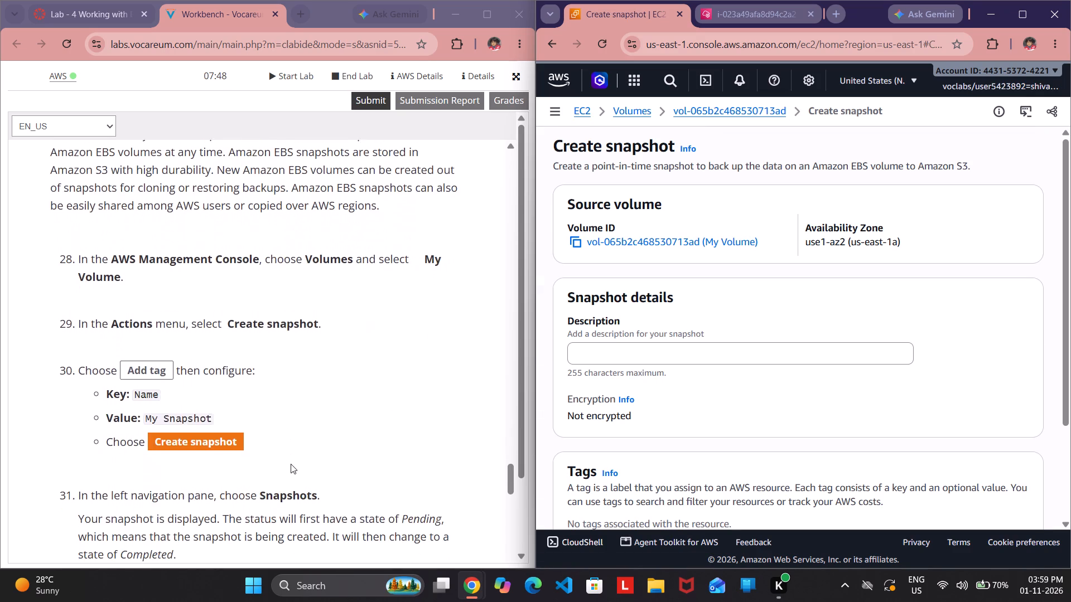
scroll(291, 464, down, 2)
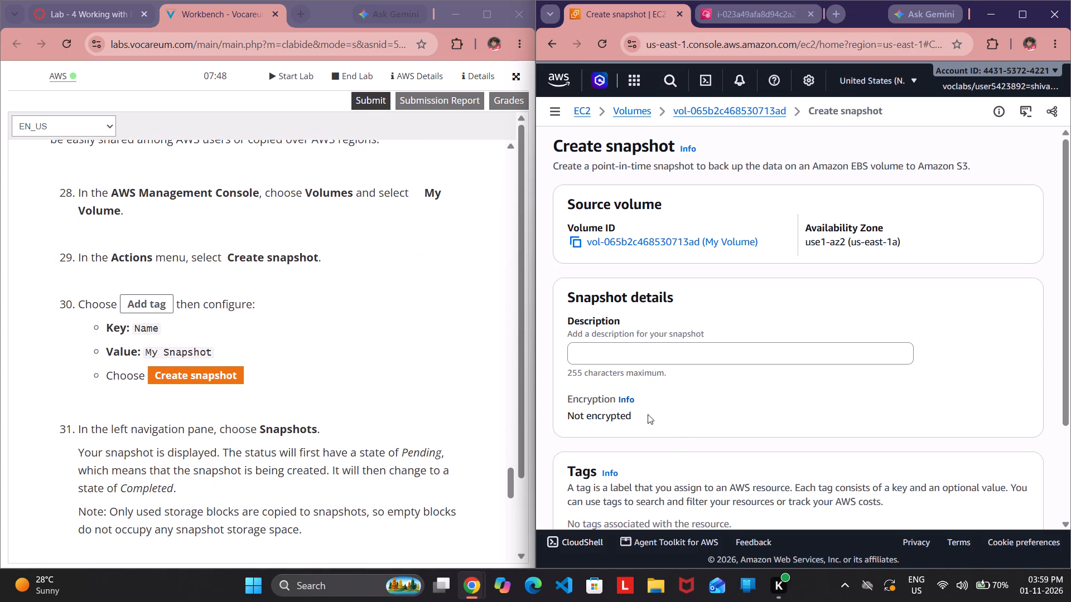
scroll(671, 438, down, 2)
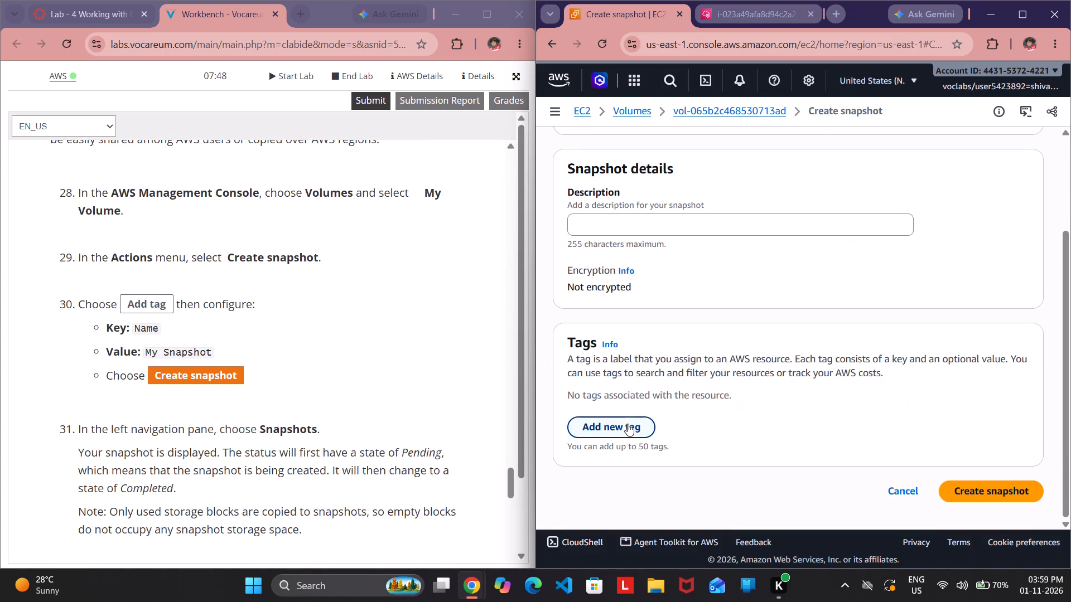
click(628, 424)
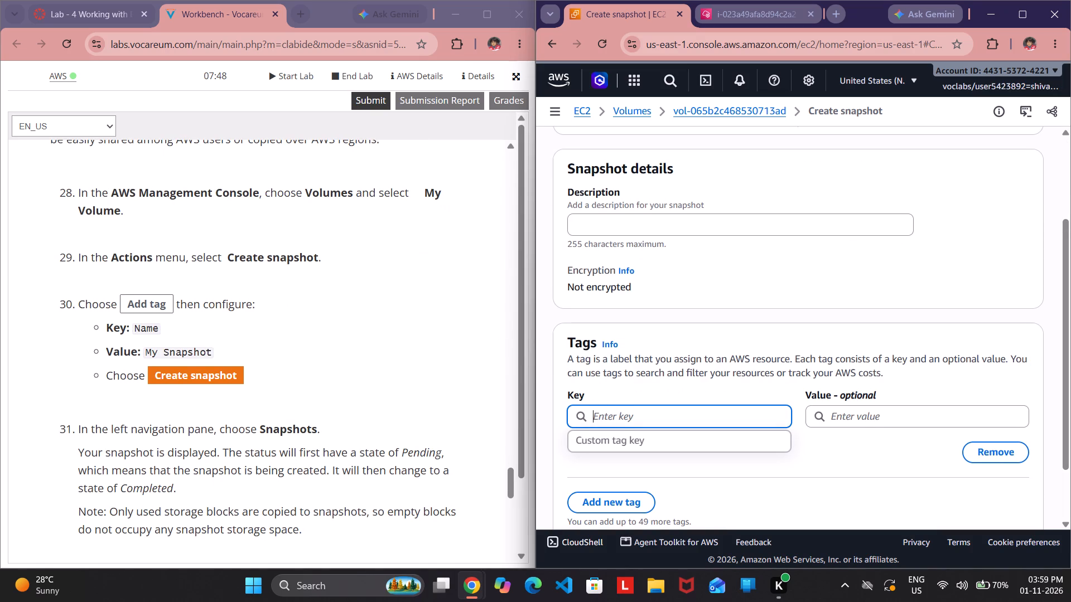
text(Name)
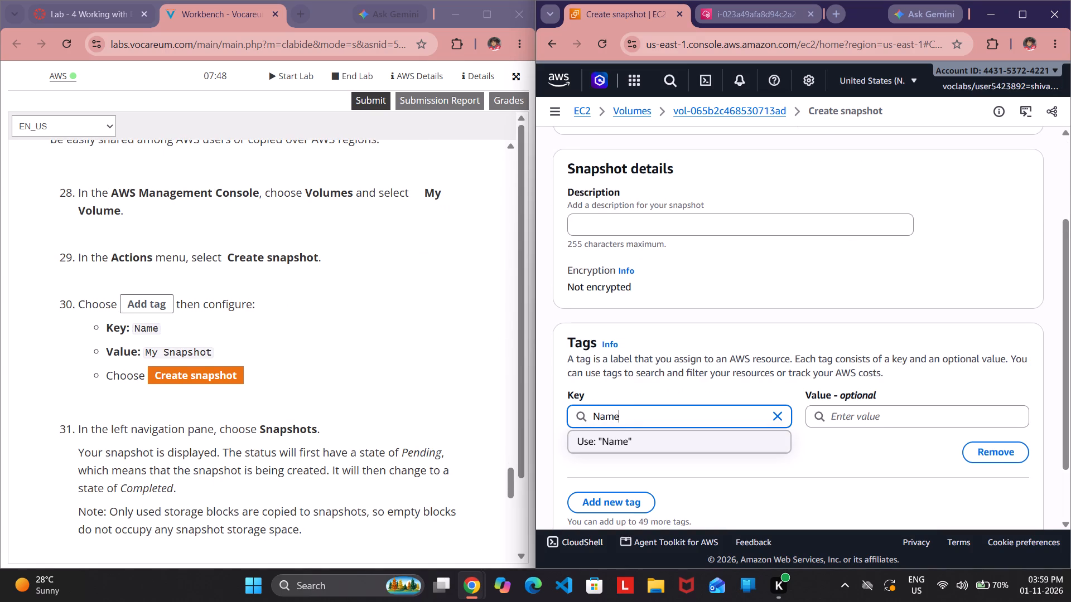
key(Return)
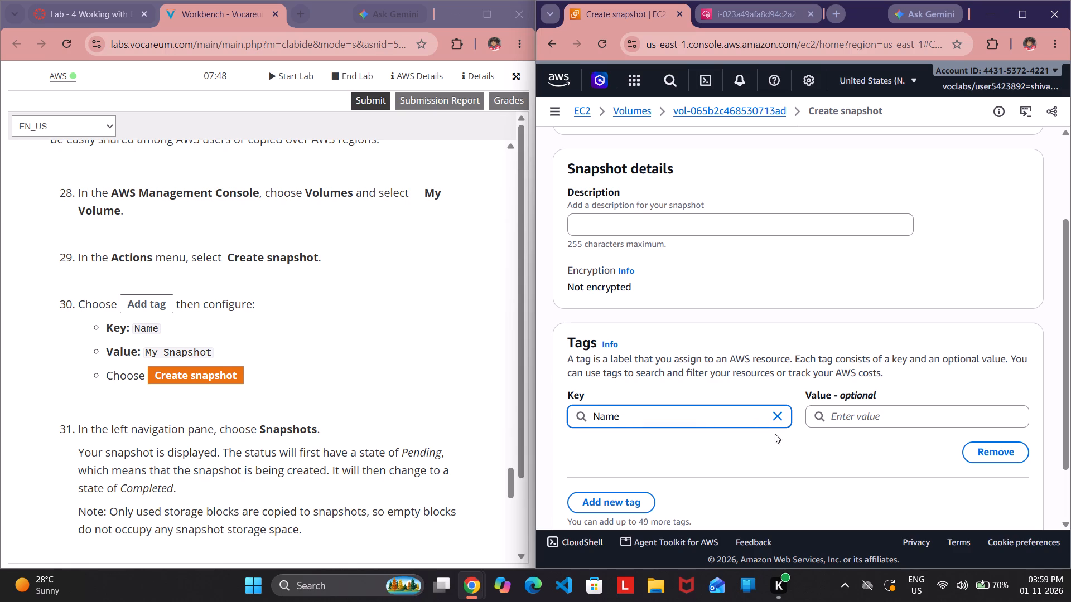
click(890, 419)
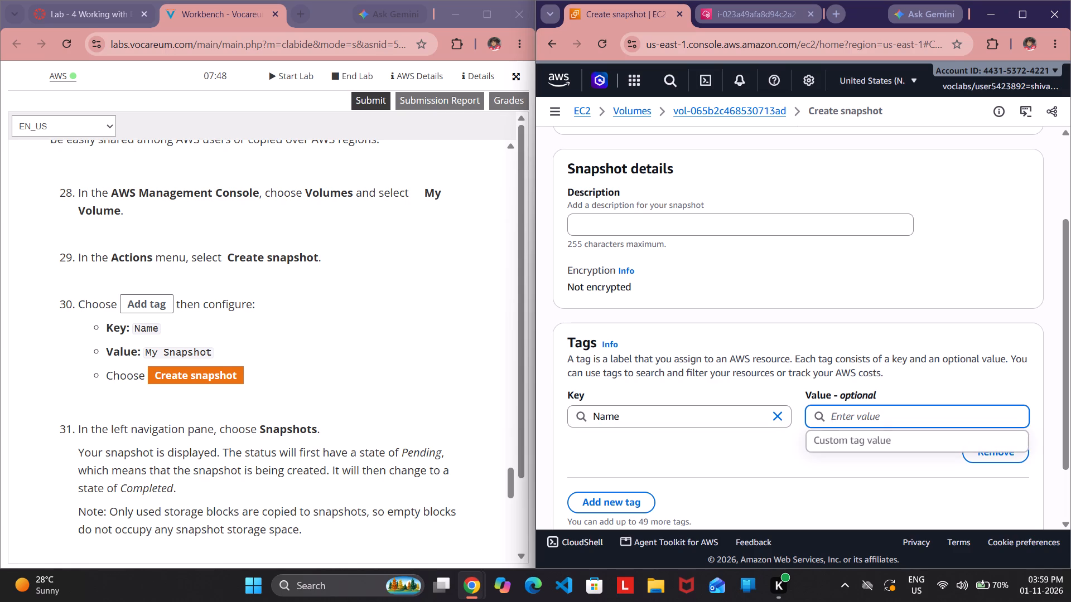
text(My)
key(space)
text(Snapsho)
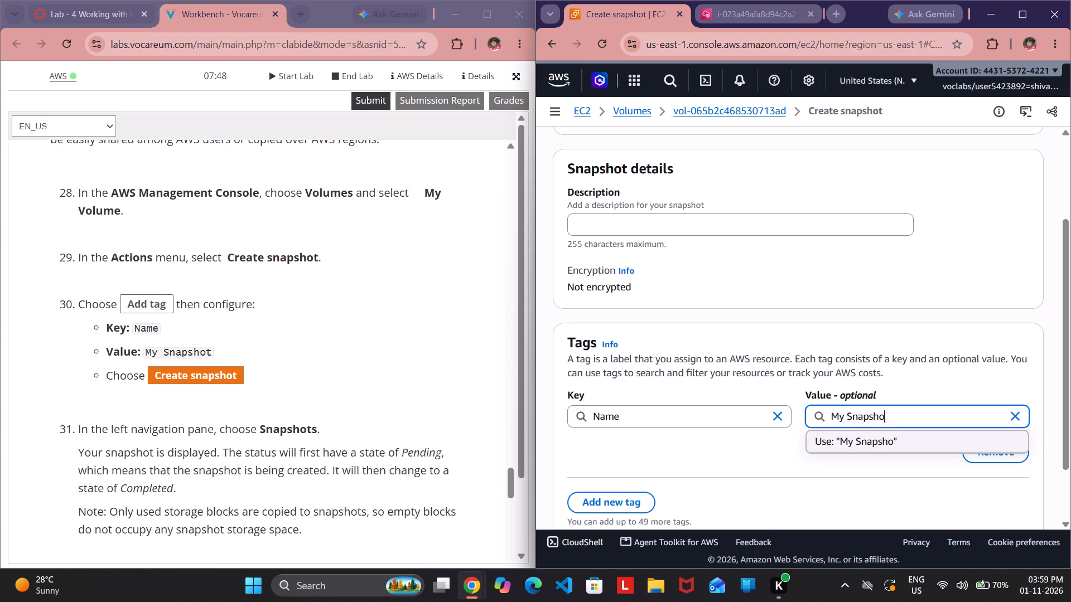
key(t)
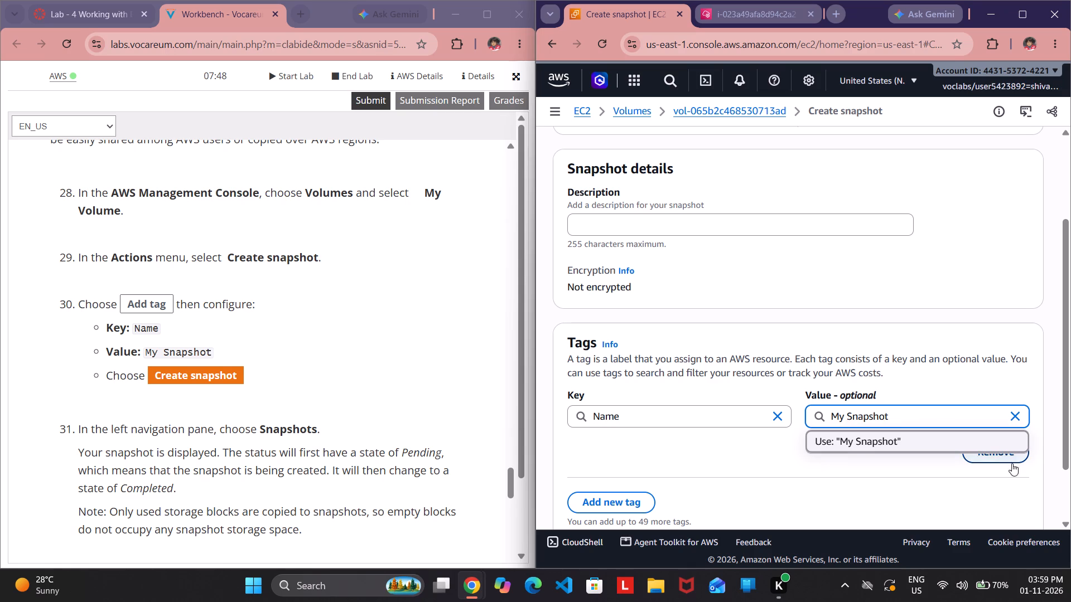
click(996, 476)
scroll(996, 476, down, 2)
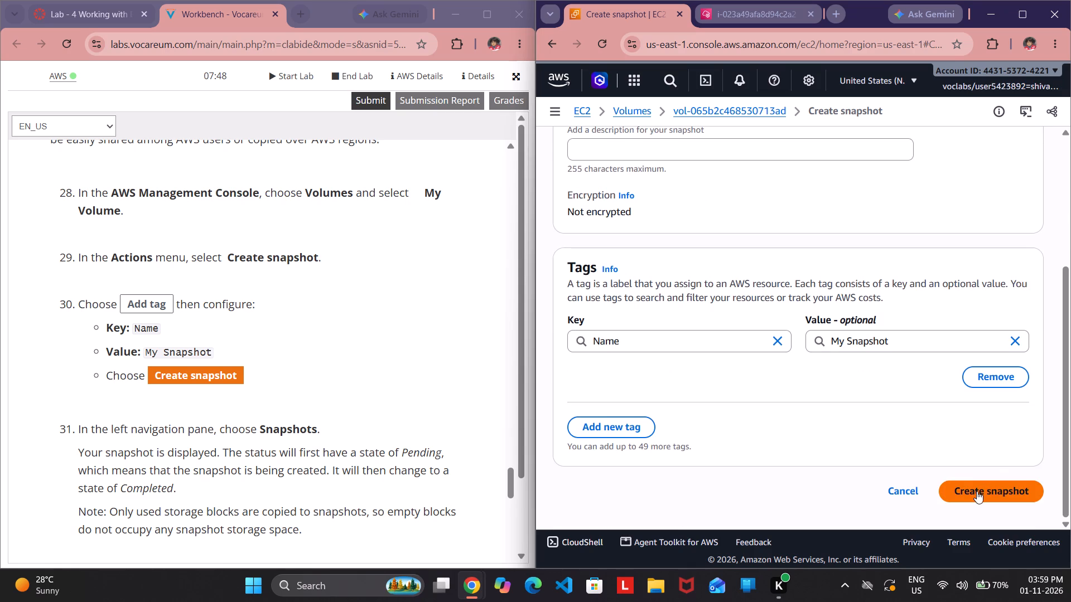
click(977, 491)
Open the Elastic Block Store Snapshots list to view the new snapshot.
scroll(354, 448, down, 1)
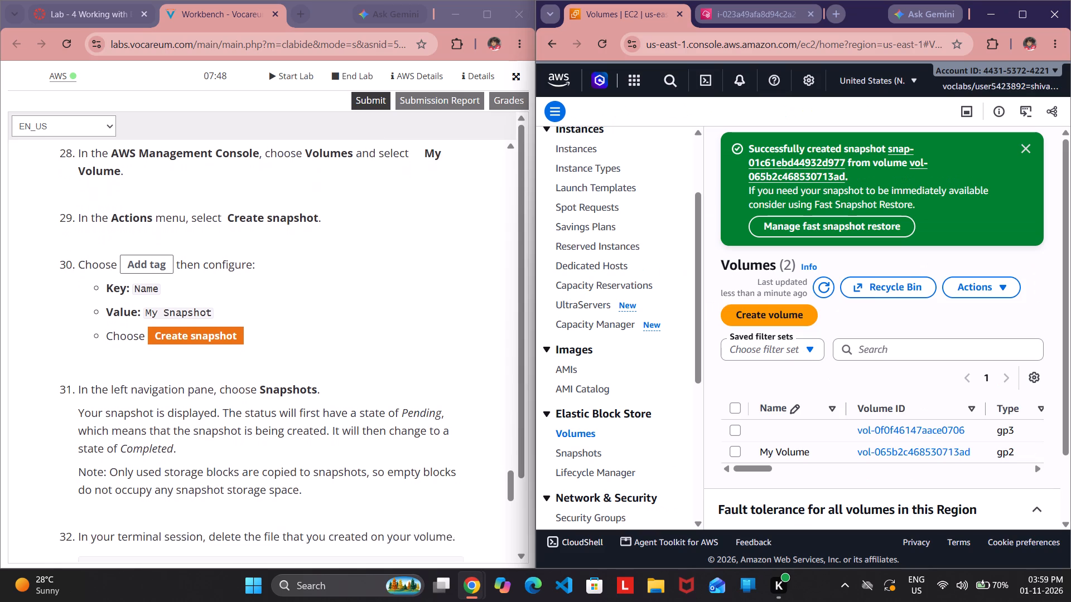
scroll(354, 448, down, 1)
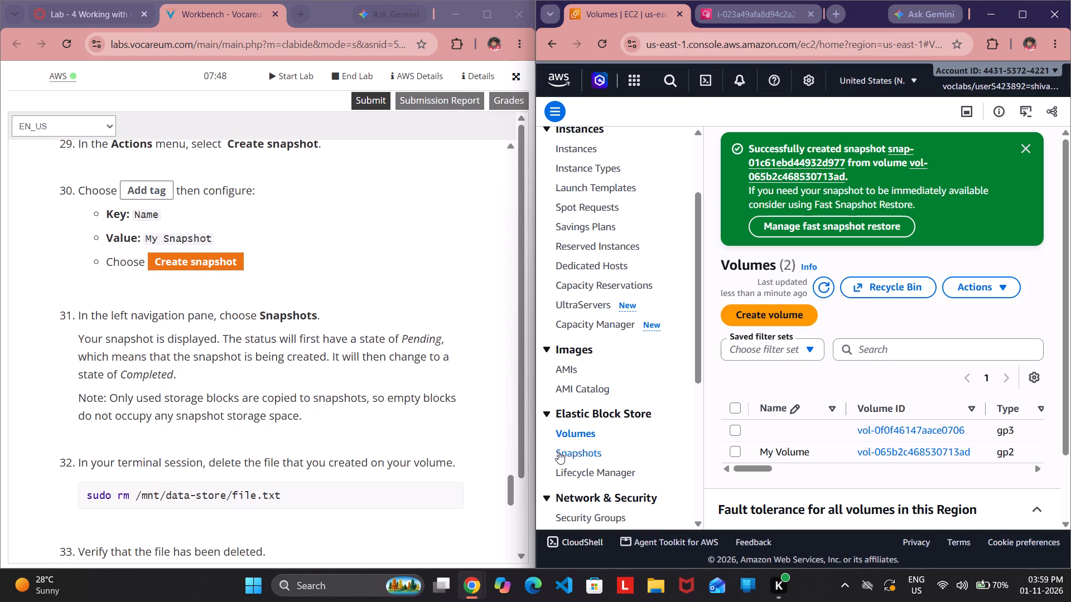
click(575, 455)
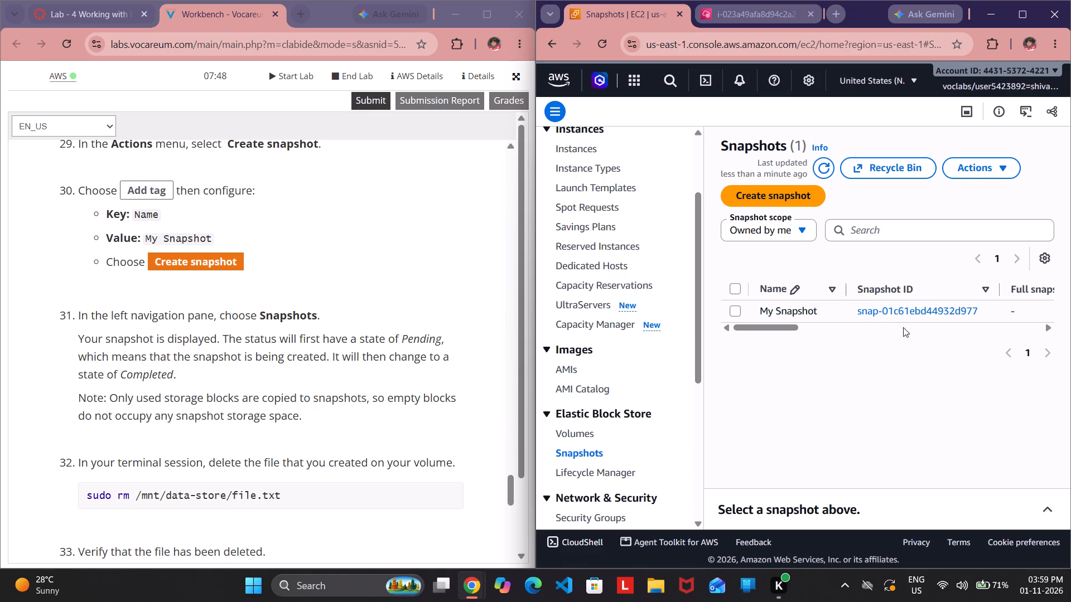
Check the snapshot status of My Snapshot in the Snapshots list.
scroll(885, 312, left, 4)
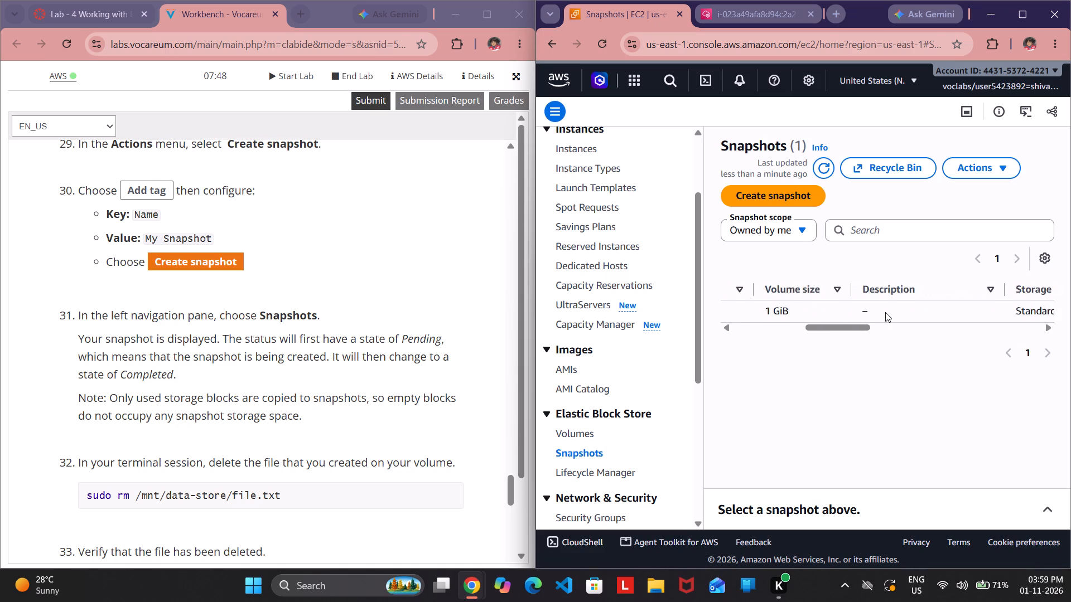
scroll(885, 312, left, 2)
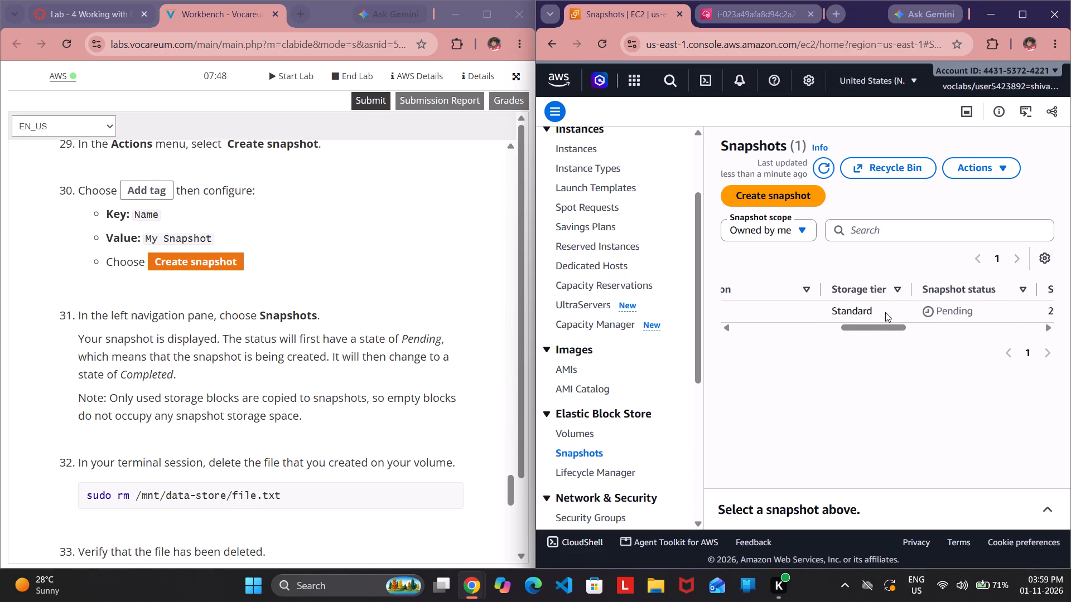
scroll(885, 312, right, 1)
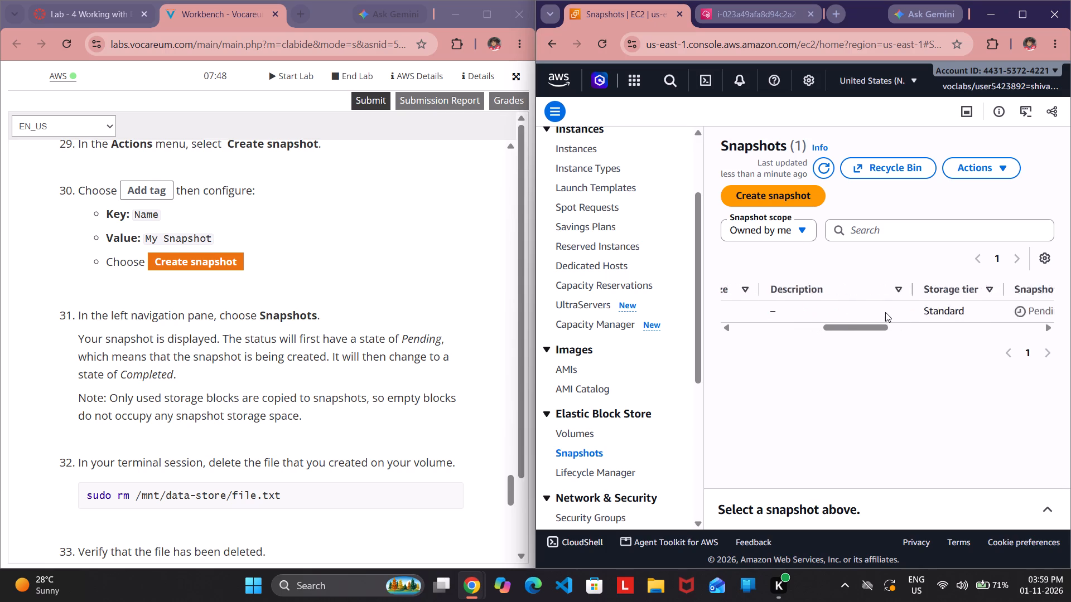
scroll(885, 312, right, 4)
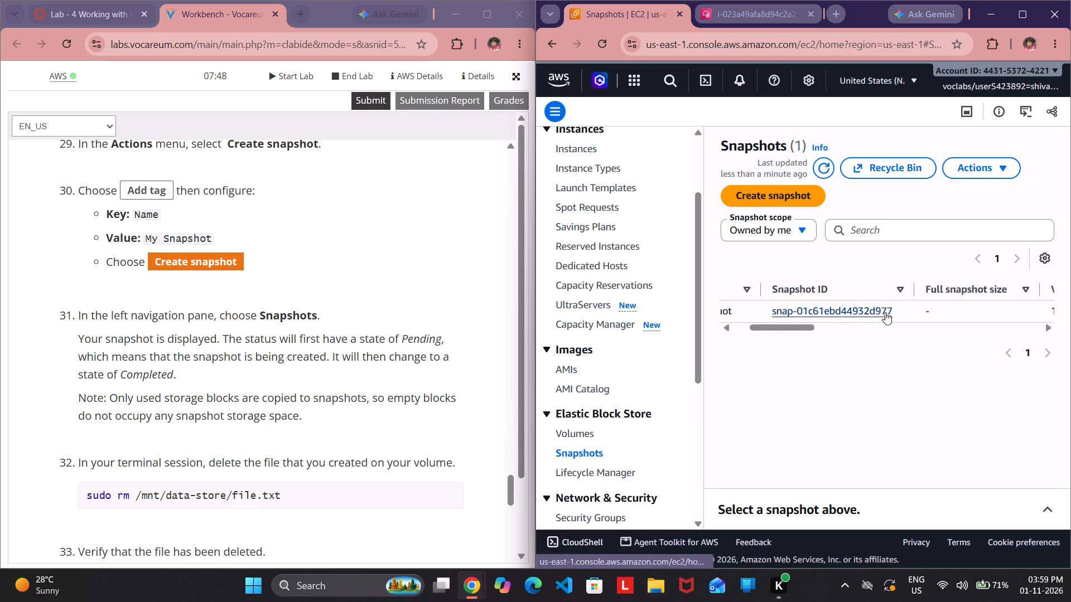
scroll(885, 312, right, 1)
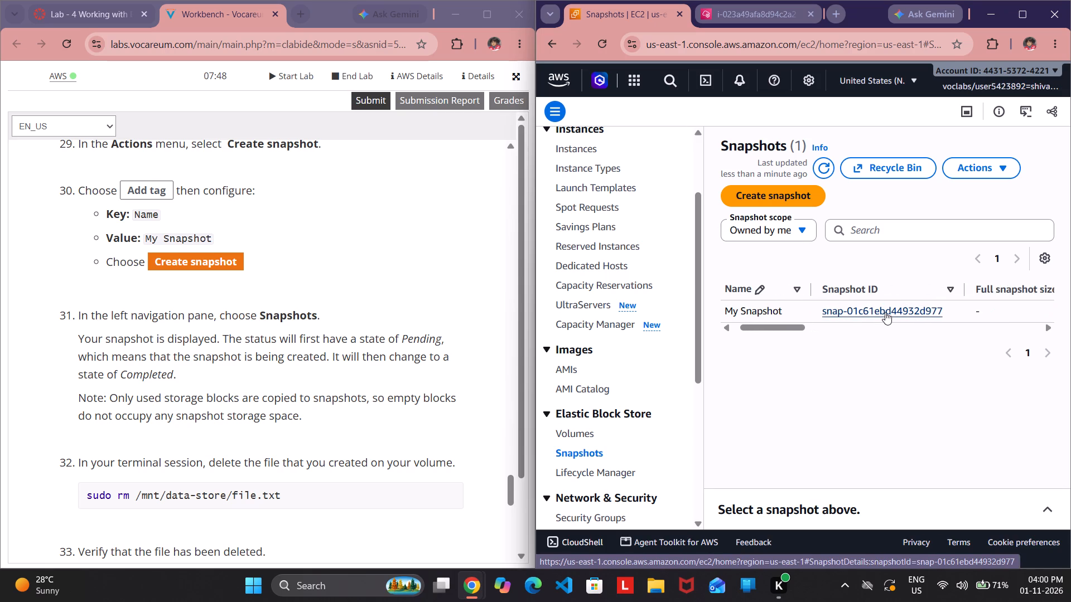
scroll(885, 312, right, 2)
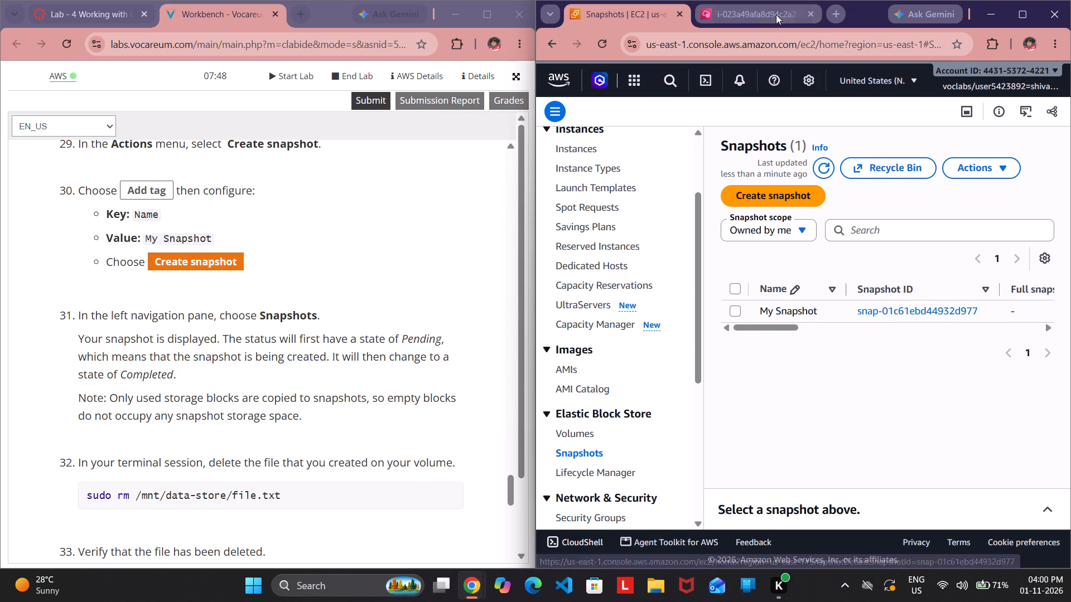
In the terminal session, run sudo rm /mnt/data-store/file.txt to delete the file from the volume.
click(757, 8)
scroll(283, 377, down, 2)
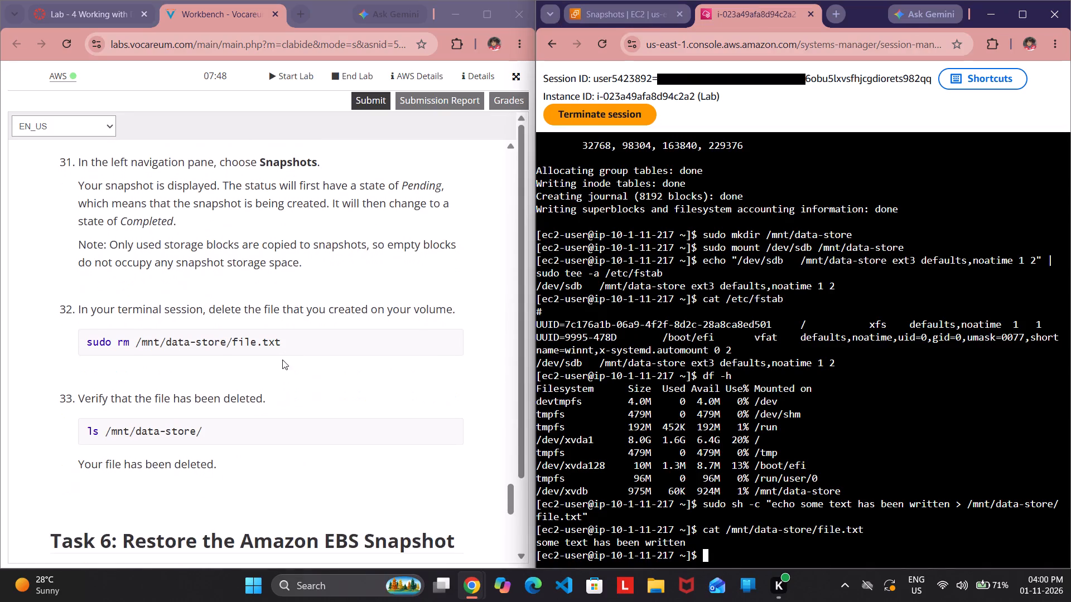
drag(282, 342, 54, 342)
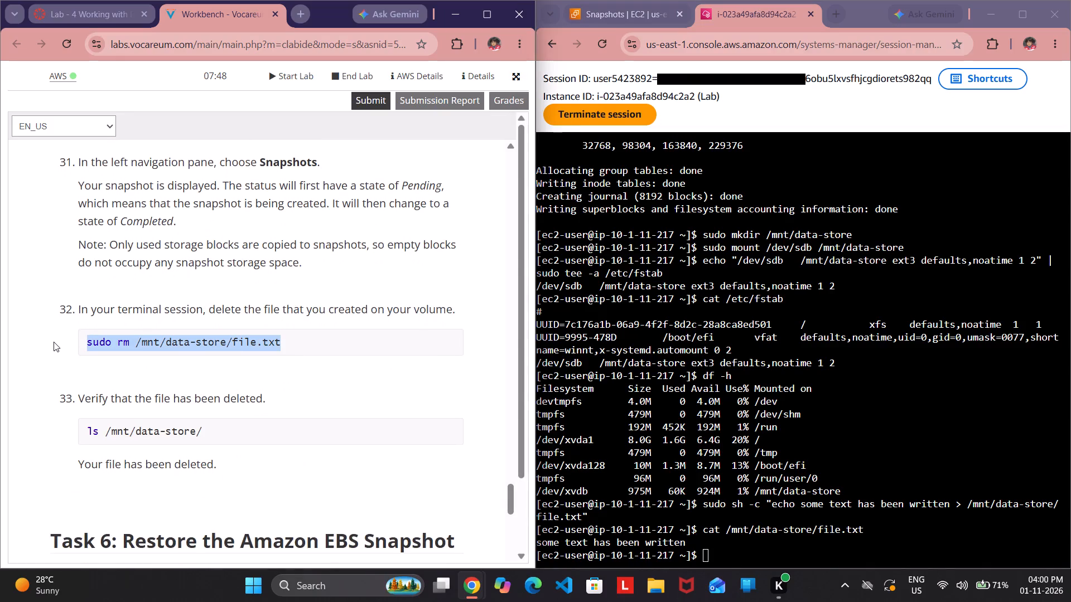
key(ctrl+c)
ctrl+click(54, 342)
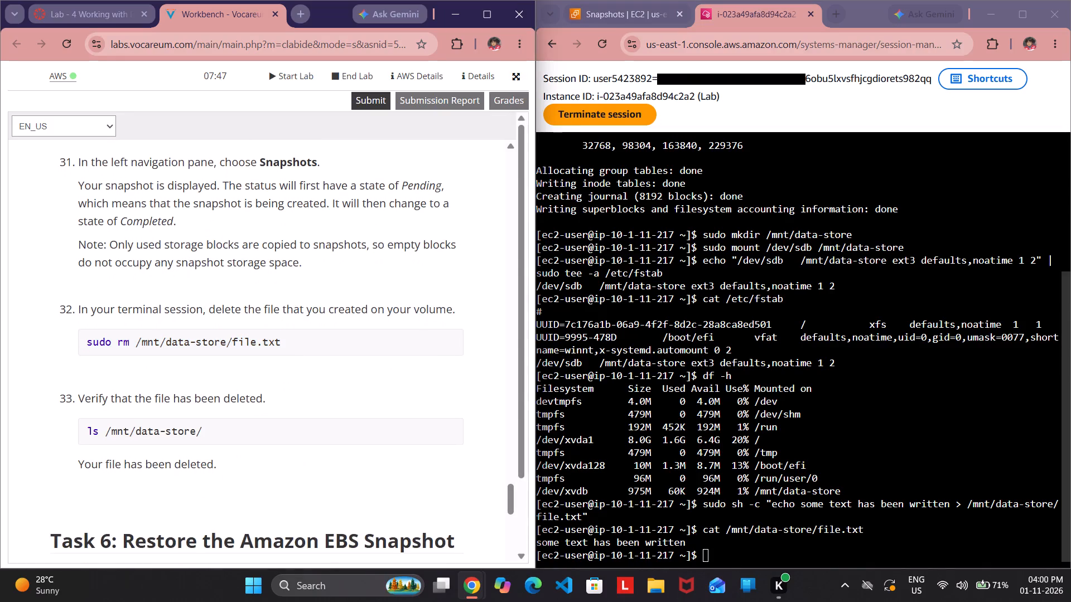
click(713, 559)
key(ctrl+v)
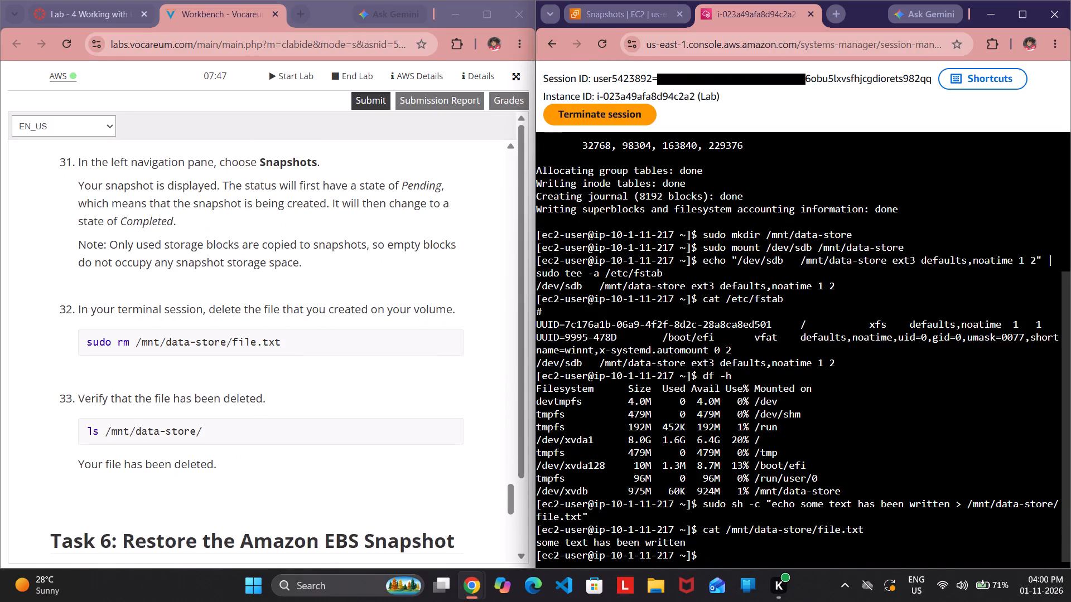
key(Return)
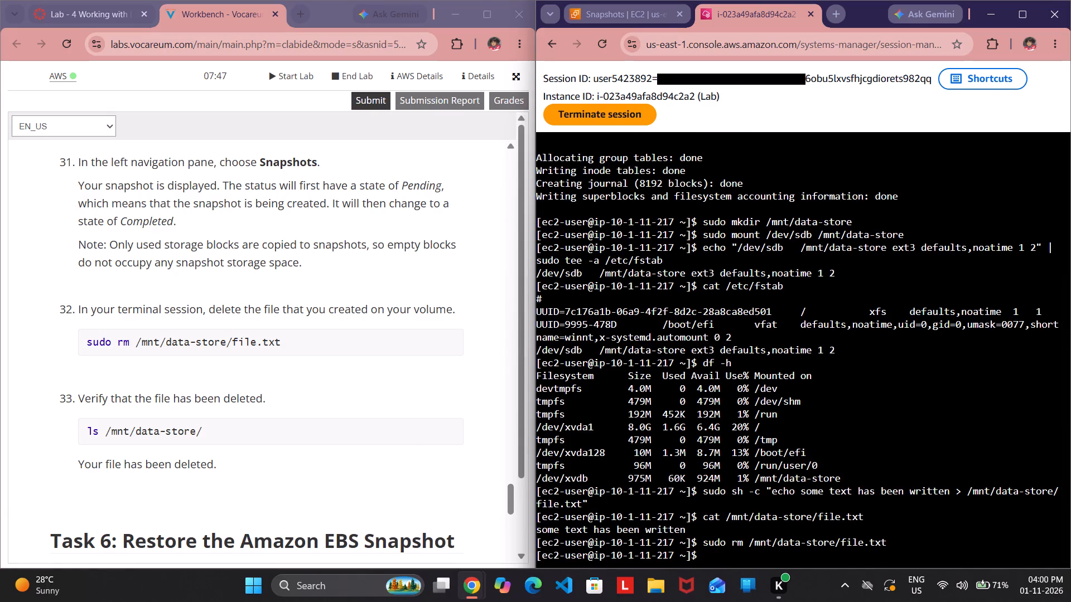
Run ls /mnt/data-store/ in the terminal to verify that the file has been deleted.
drag(212, 419, 132, 412)
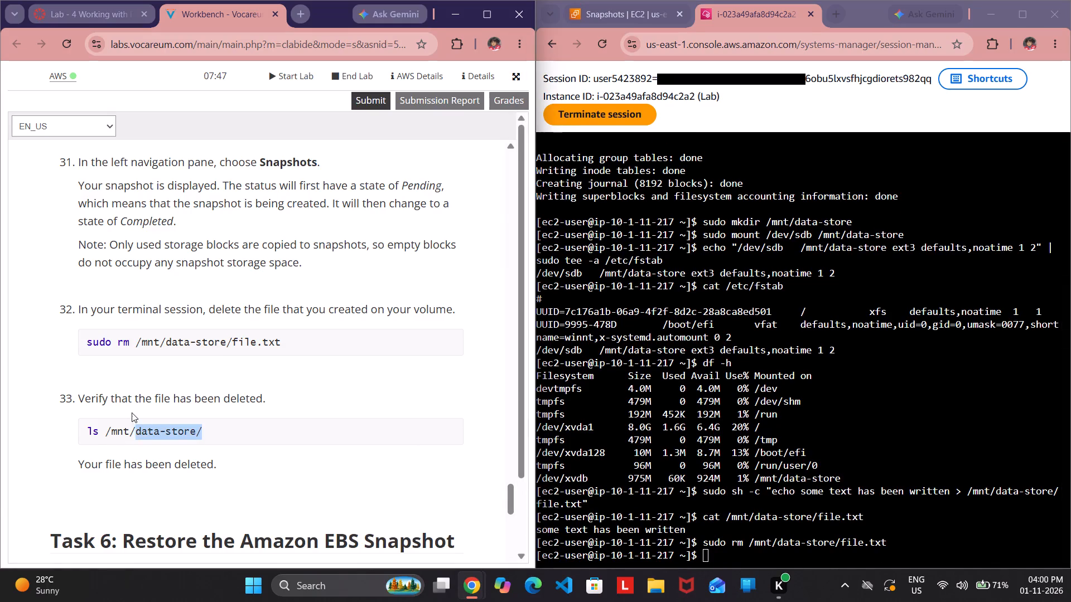
drag(132, 412, 54, 414)
key(ctrl+c)
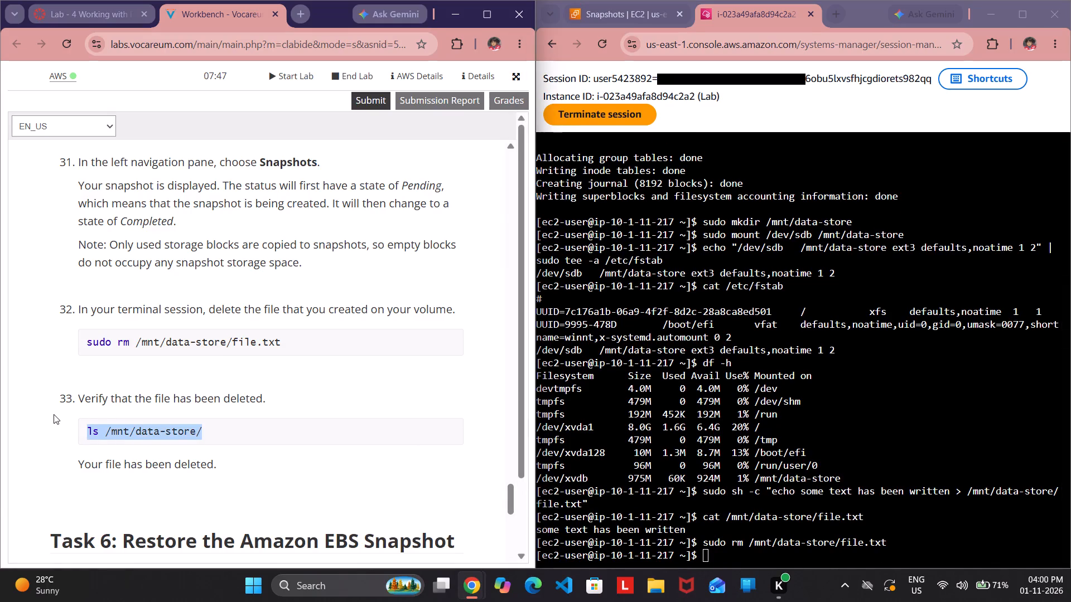
click(718, 559)
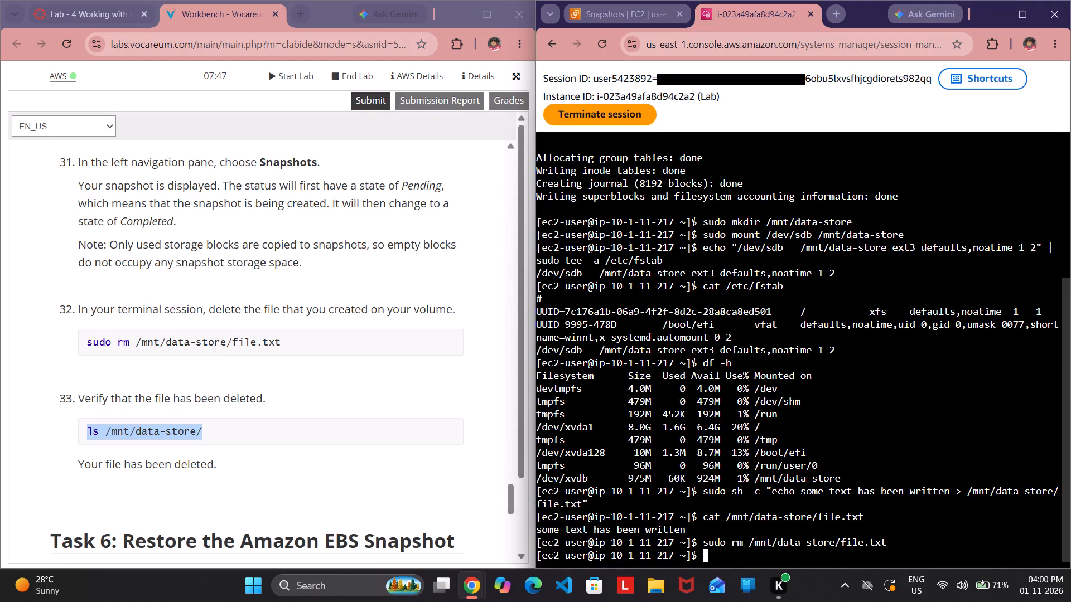
key(ctrl+v)
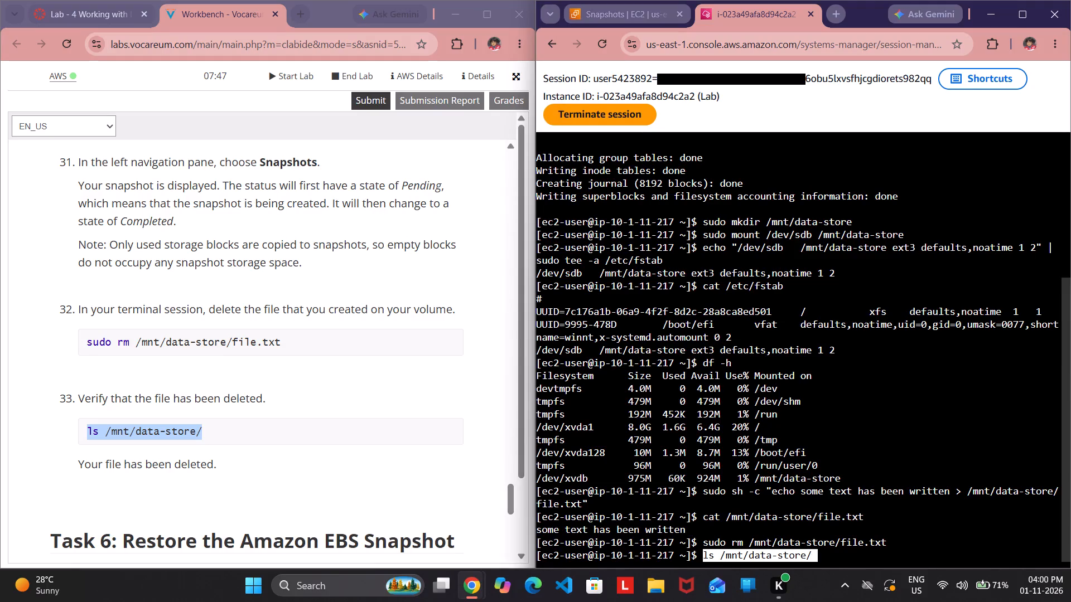
key(Return)
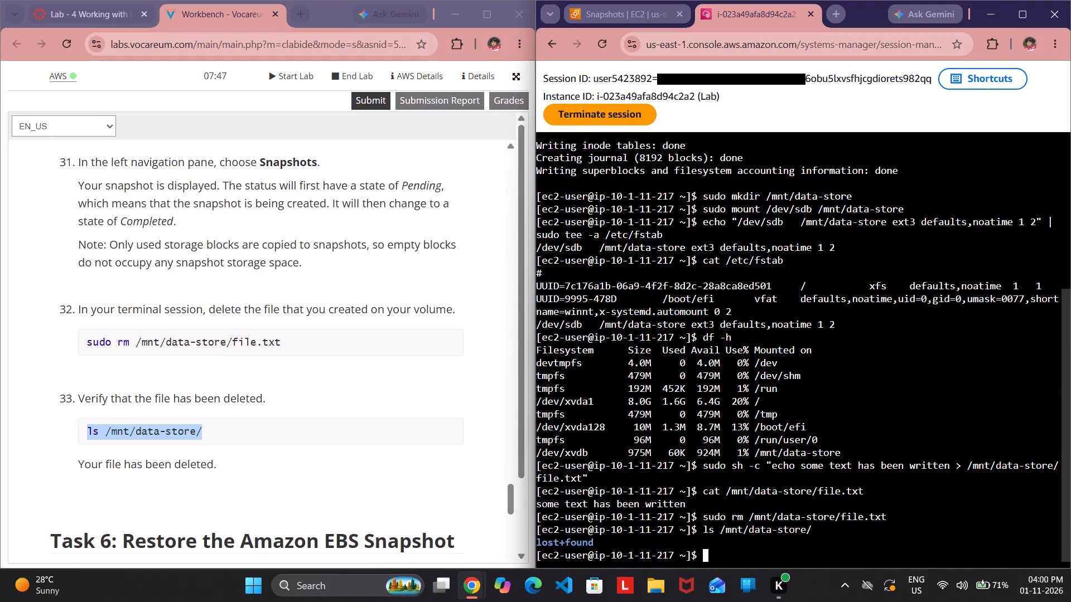
Read the Task 6 lab instructions for creating a volume from the snapshot and return to the EC2 Snapshots list.
scroll(242, 447, down, 3)
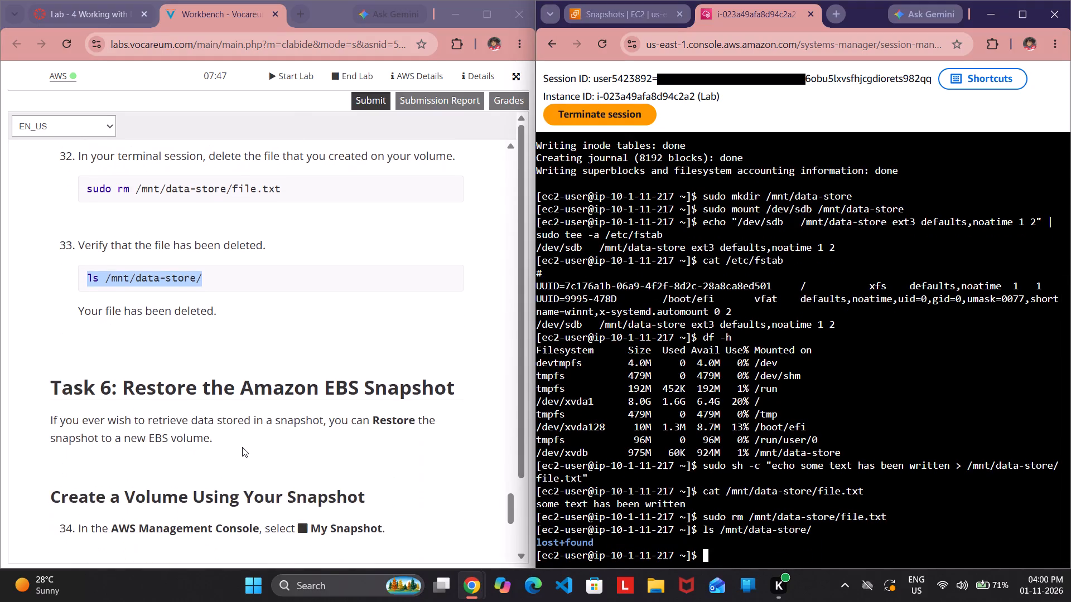
scroll(242, 447, down, 1)
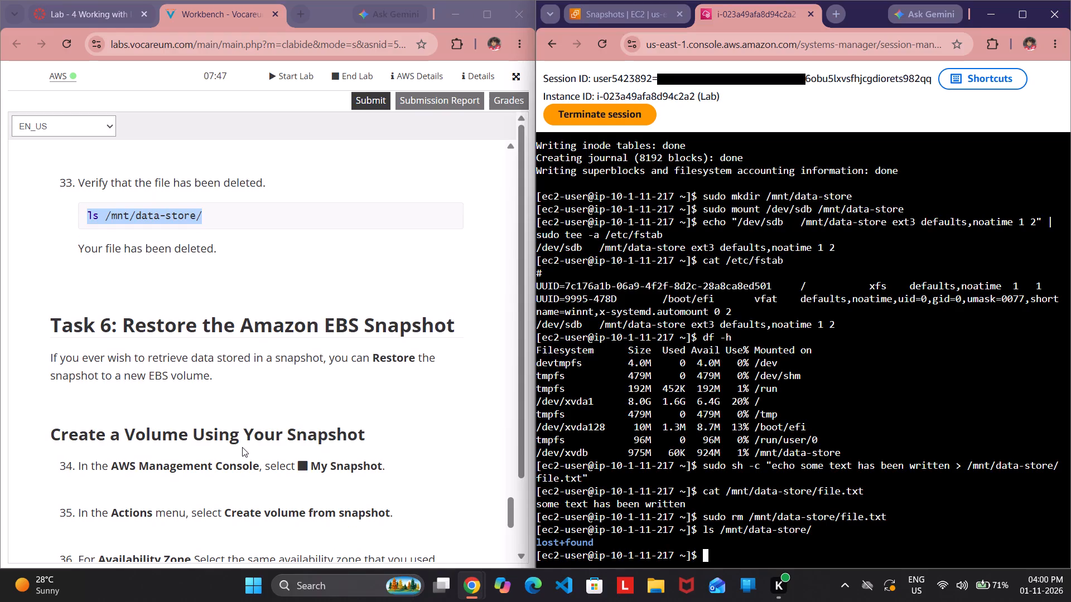
scroll(240, 445, down, 3)
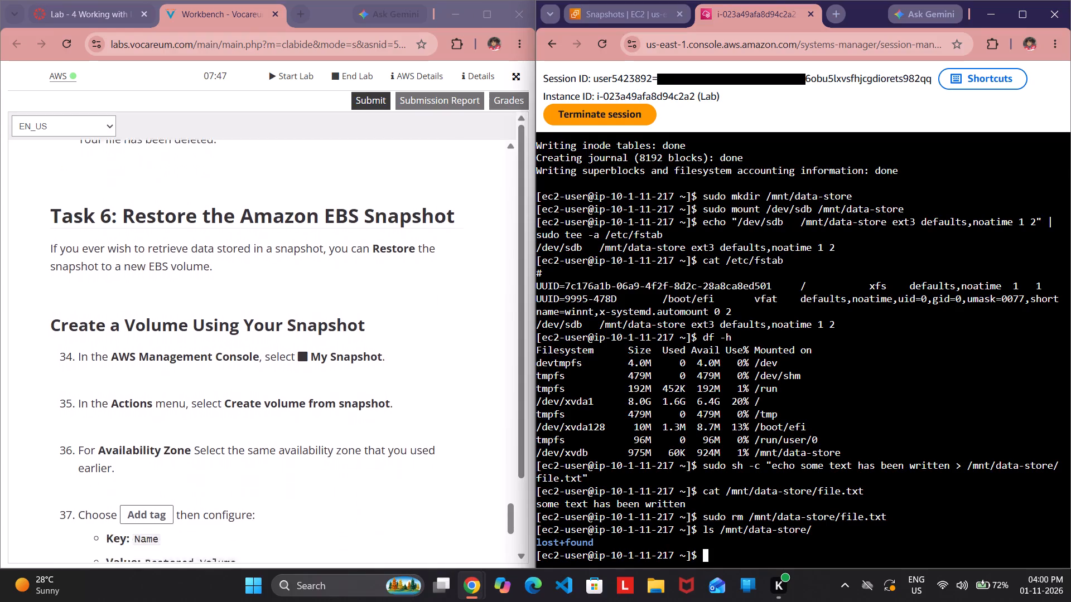
scroll(240, 445, down, 1)
click(607, 9)
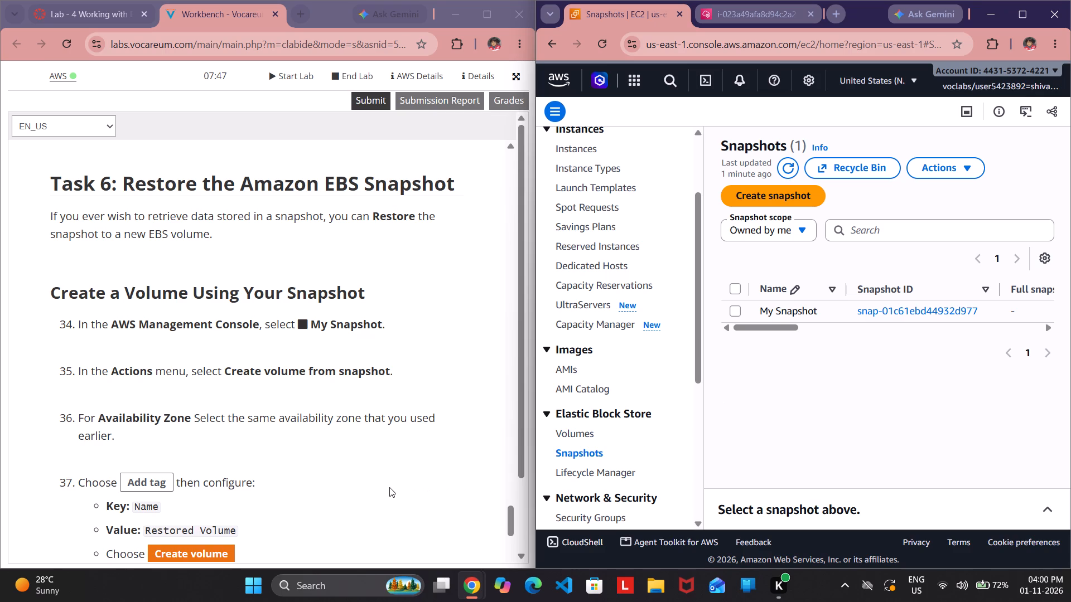
scroll(389, 487, down, 1)
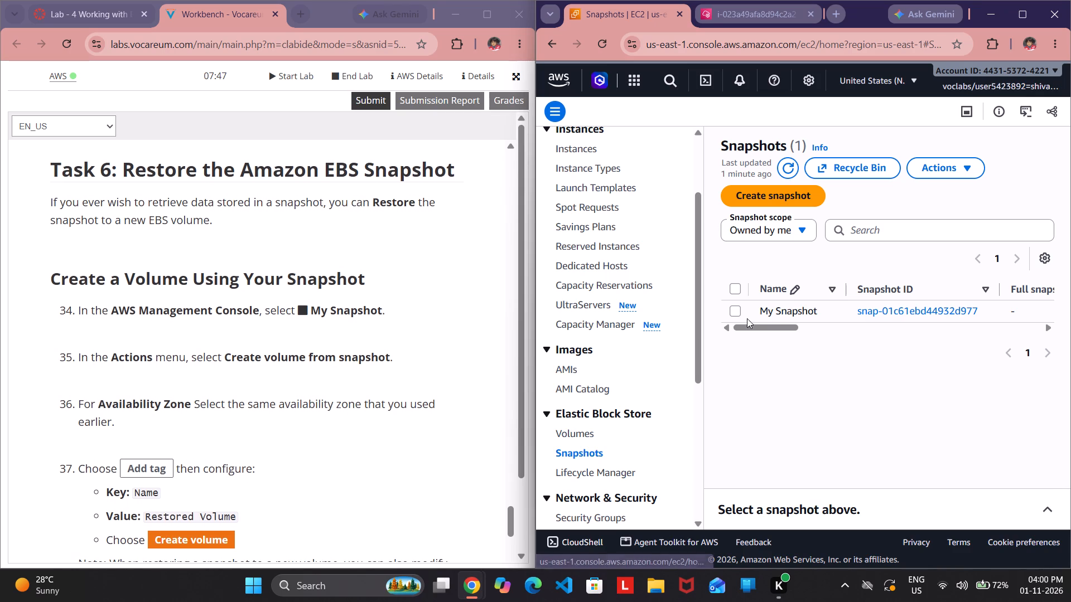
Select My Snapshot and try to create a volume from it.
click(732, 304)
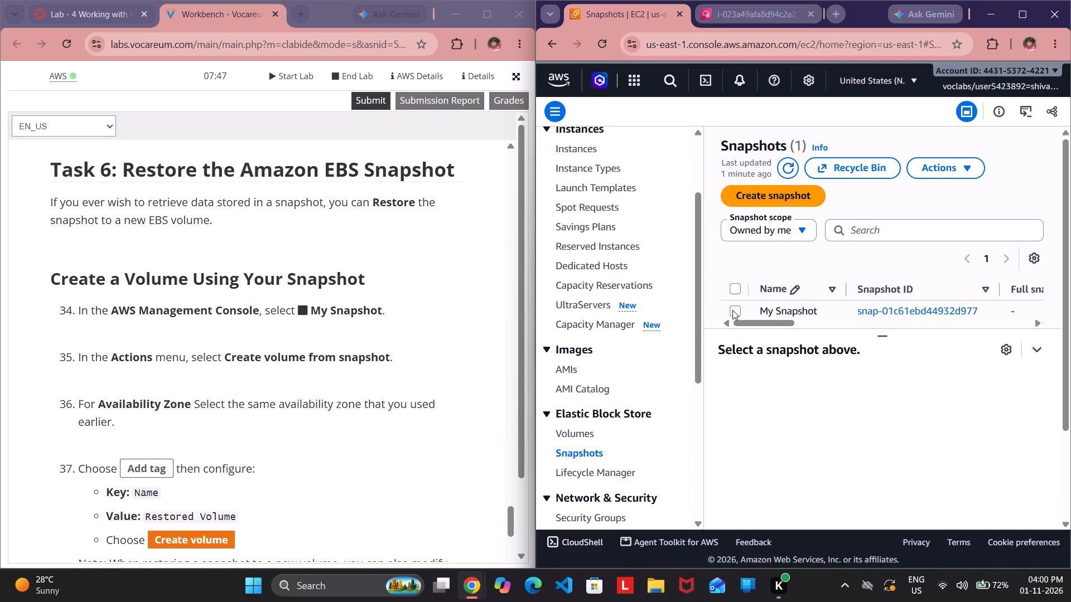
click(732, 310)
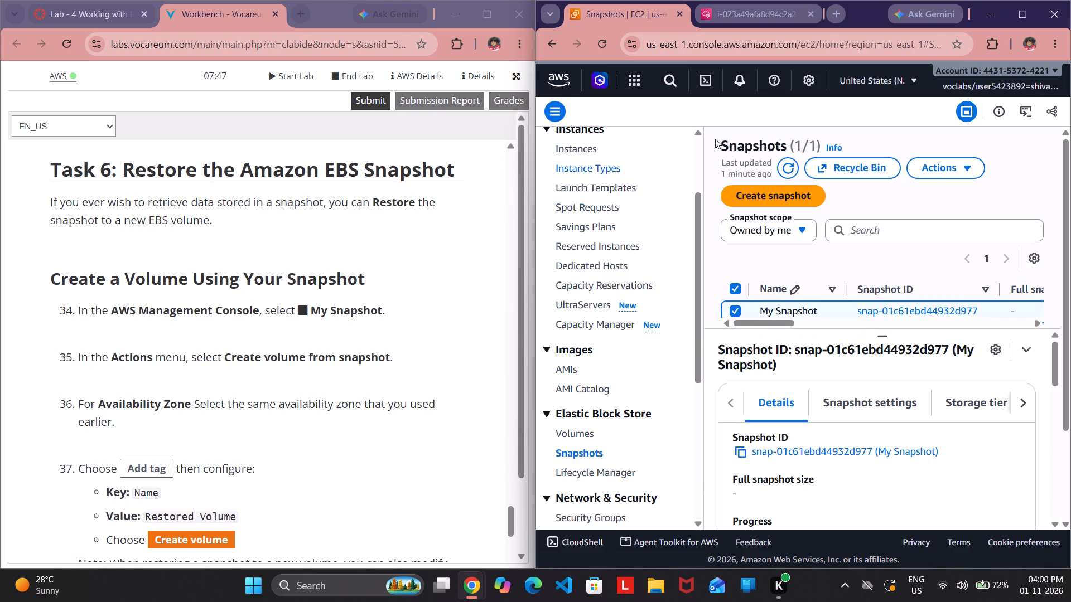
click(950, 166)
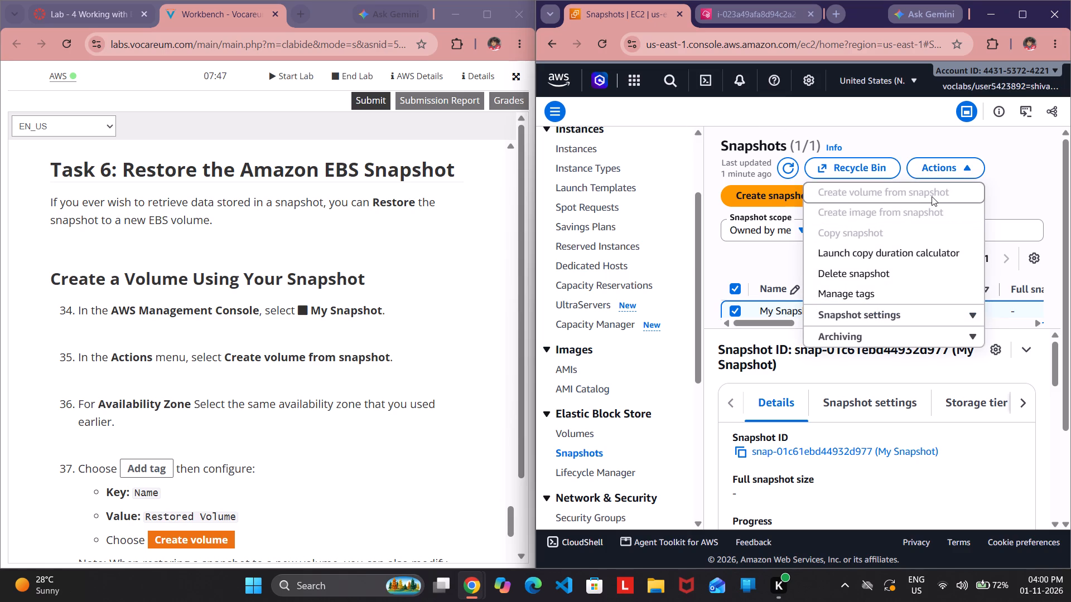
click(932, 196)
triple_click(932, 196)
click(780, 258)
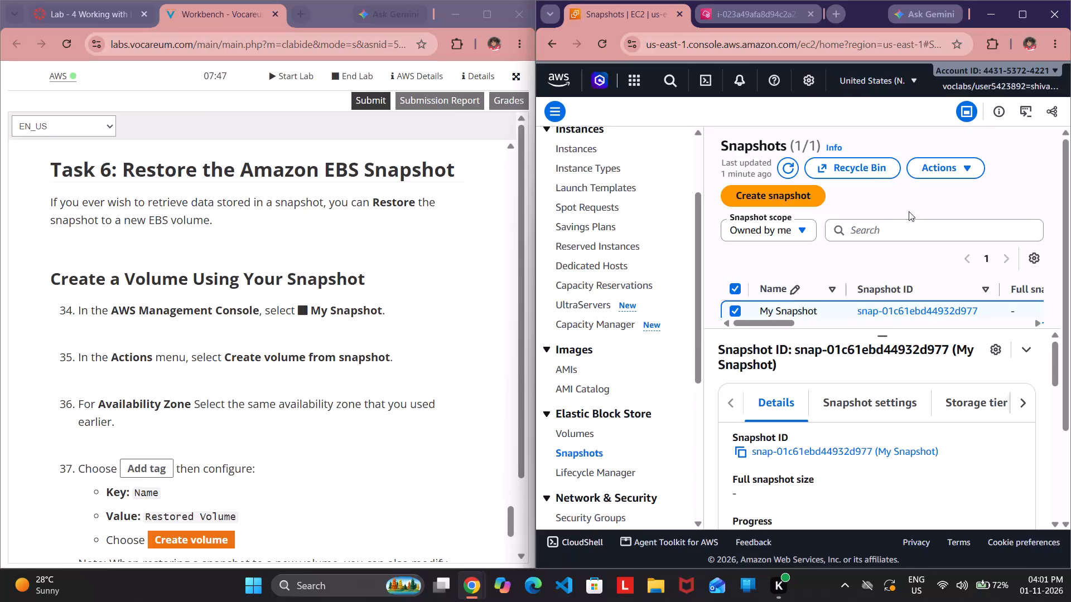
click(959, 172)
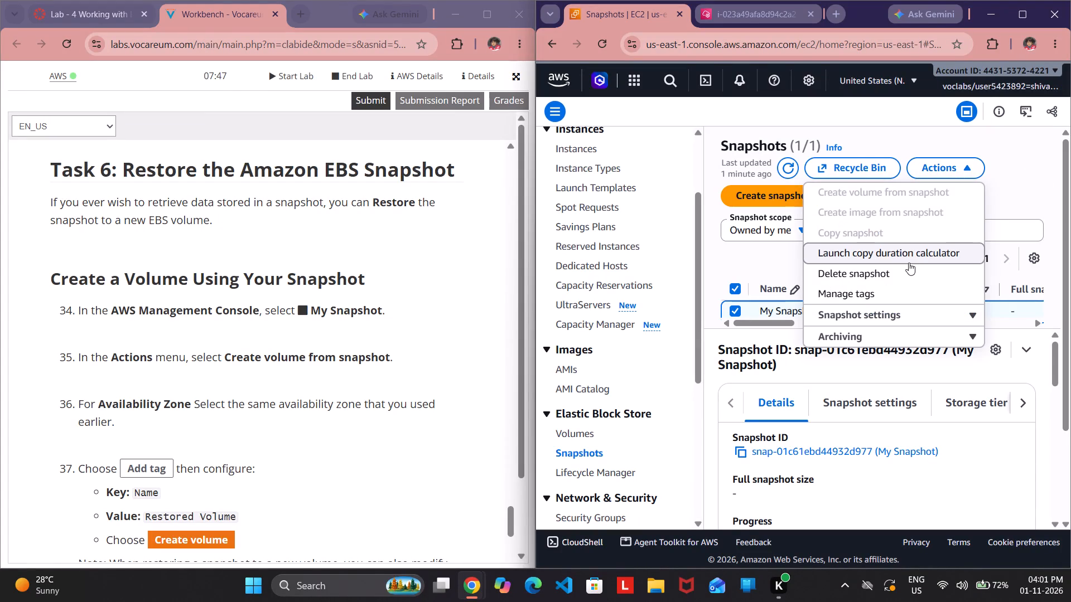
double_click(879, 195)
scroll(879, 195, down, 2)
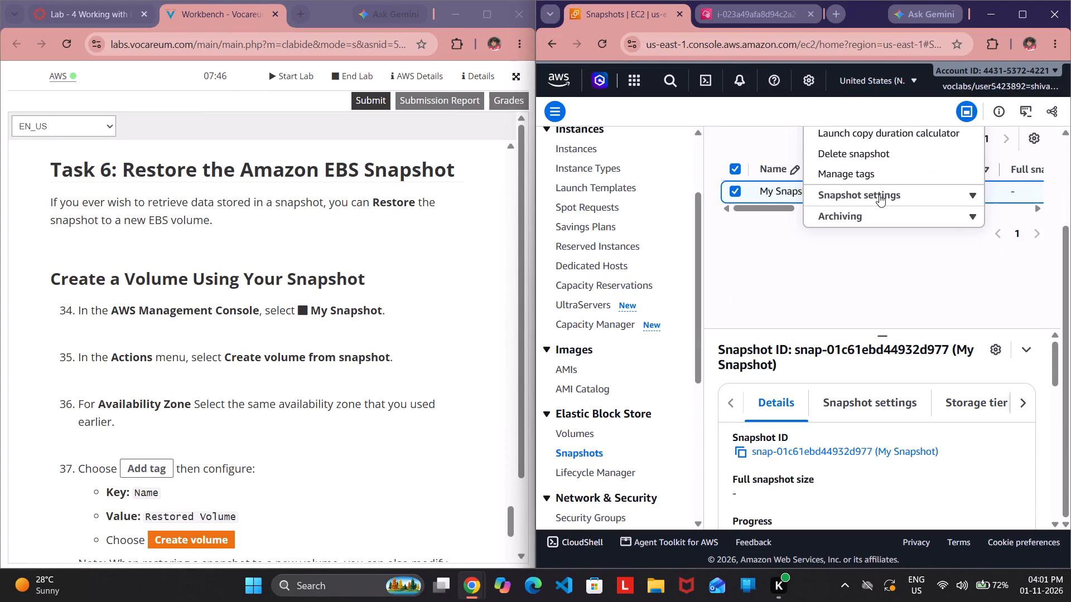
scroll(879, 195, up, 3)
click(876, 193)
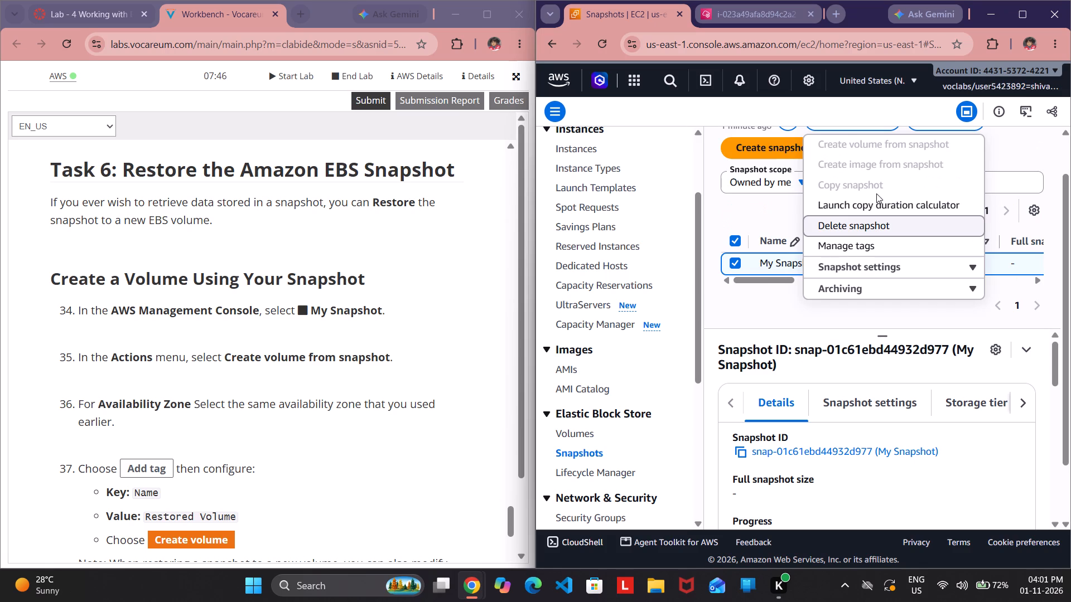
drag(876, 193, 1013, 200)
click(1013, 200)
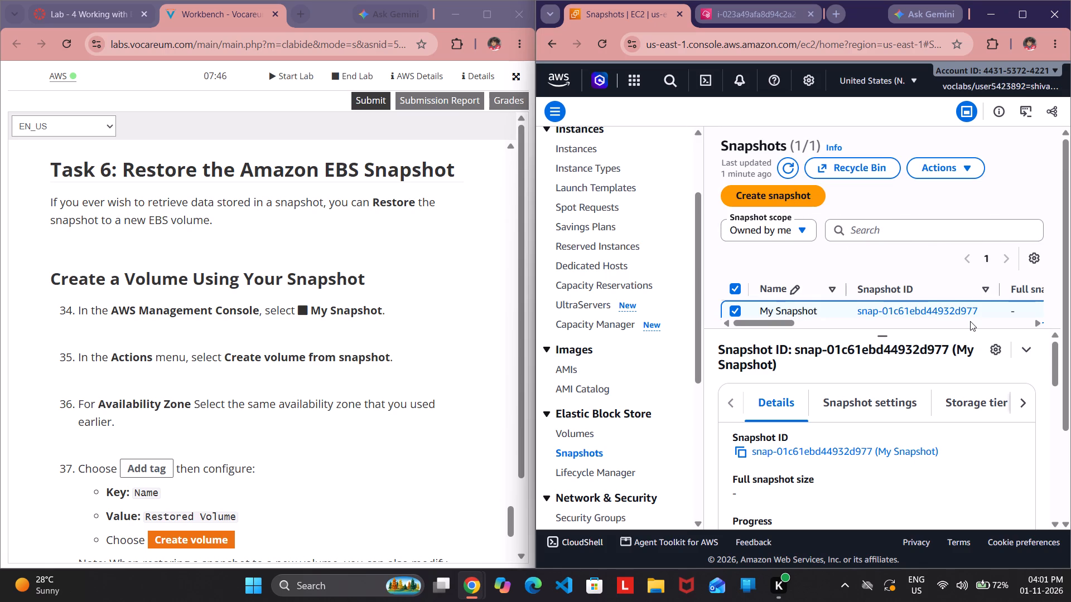
Check the status of My Snapshot, refreshing the Snapshots list.
scroll(970, 321, left, 5)
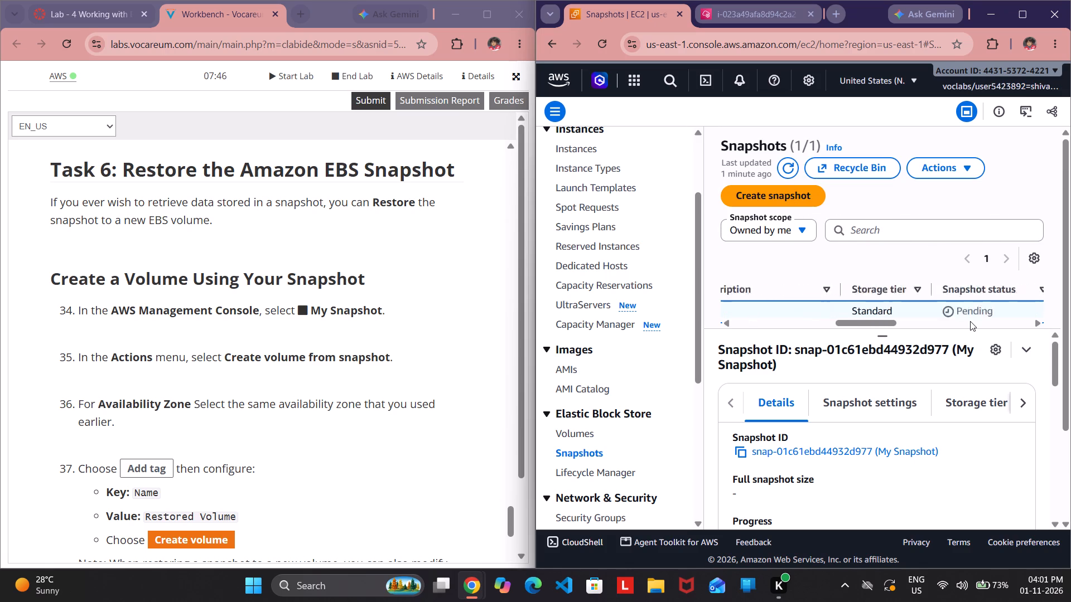
scroll(970, 321, left, 1)
click(792, 166)
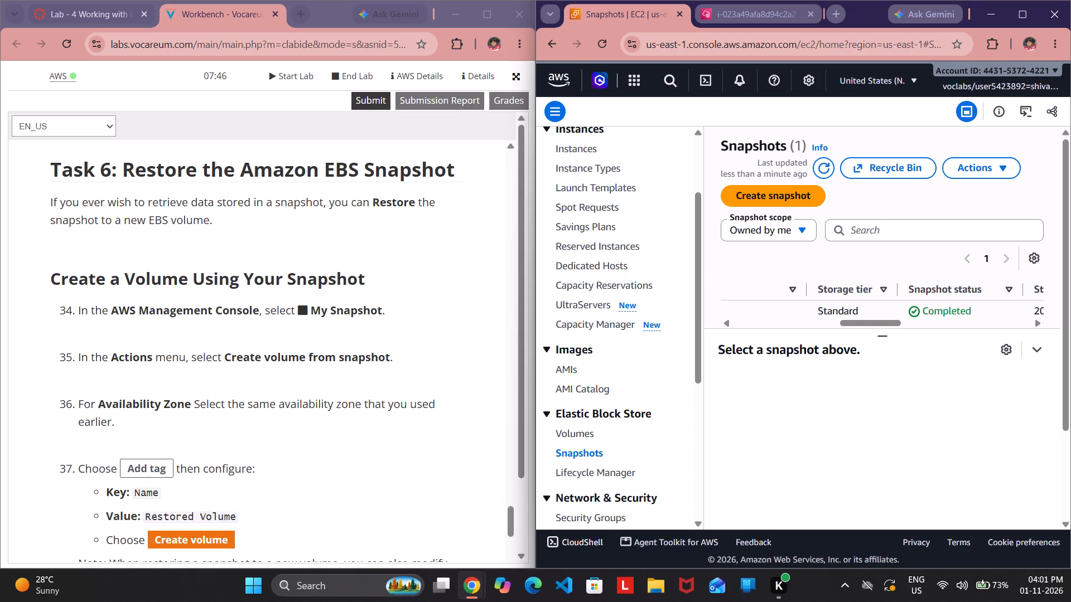
scroll(943, 304, left, 1)
scroll(943, 304, right, 8)
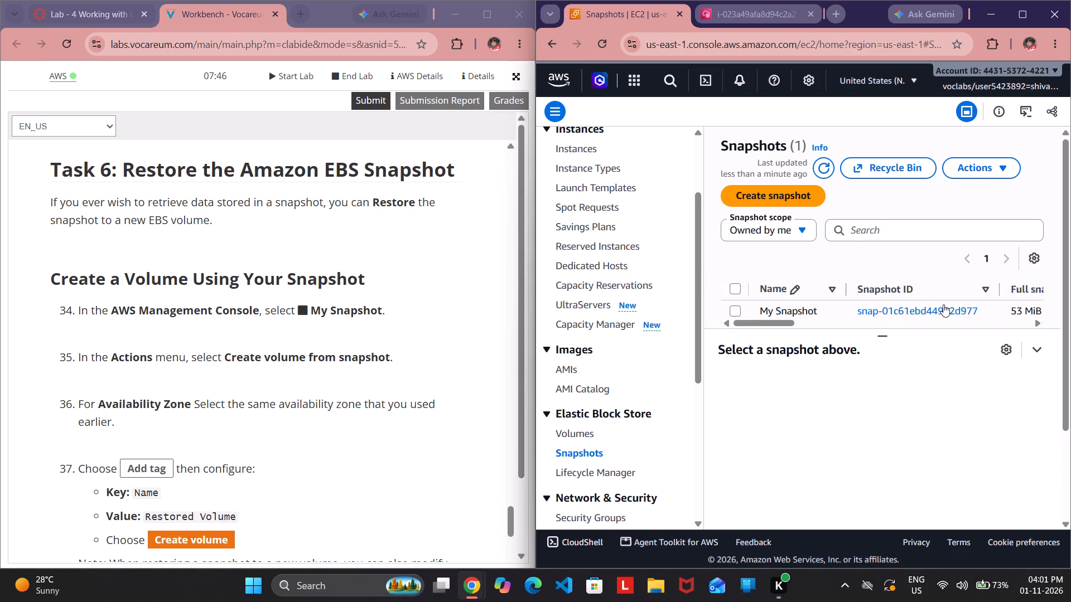
Select My Snapshot and open the form for creating a volume from it.
click(737, 310)
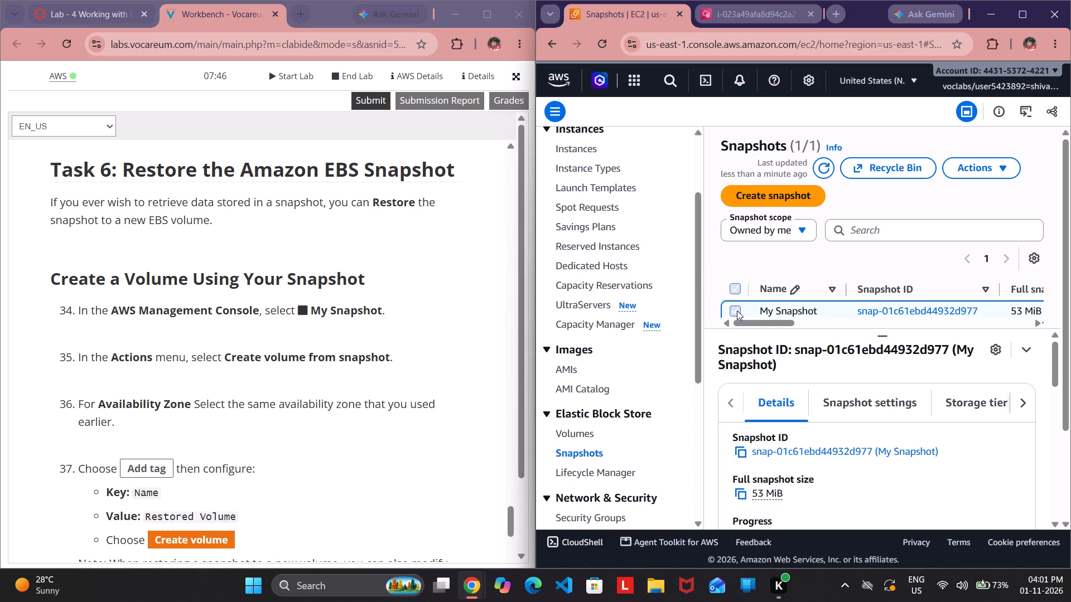
click(966, 161)
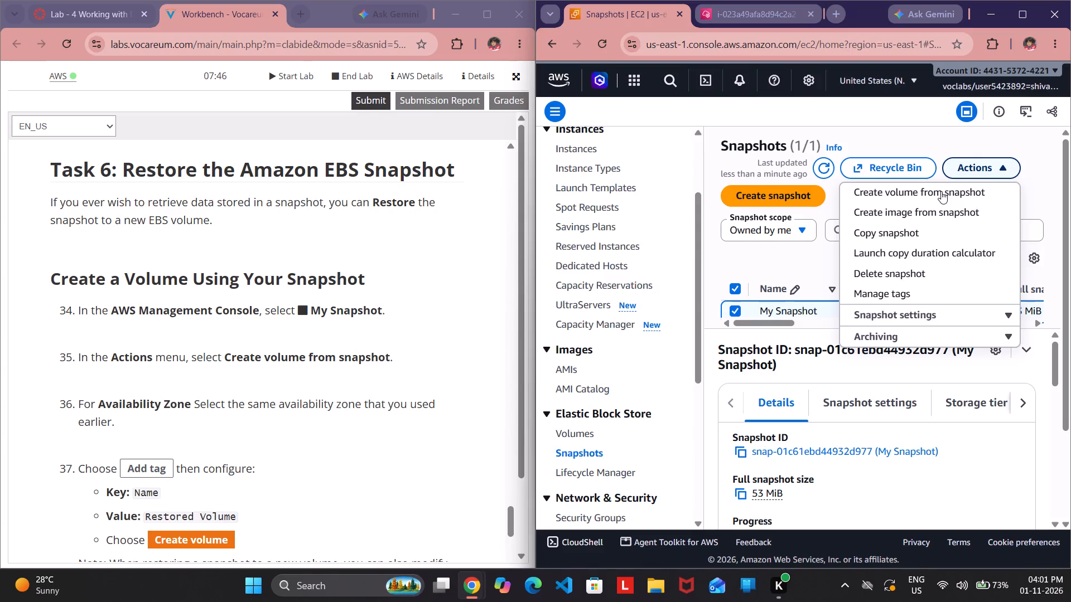
click(941, 191)
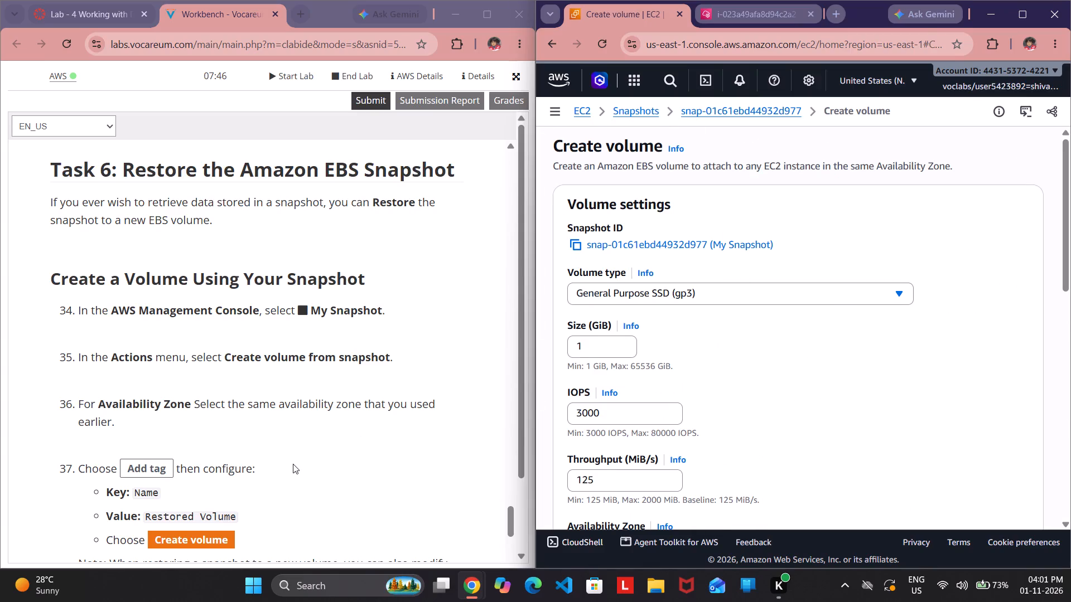
Read the lab's volume creation instructions and check the new volume's settings, including its Availability Zone.
scroll(293, 464, down, 3)
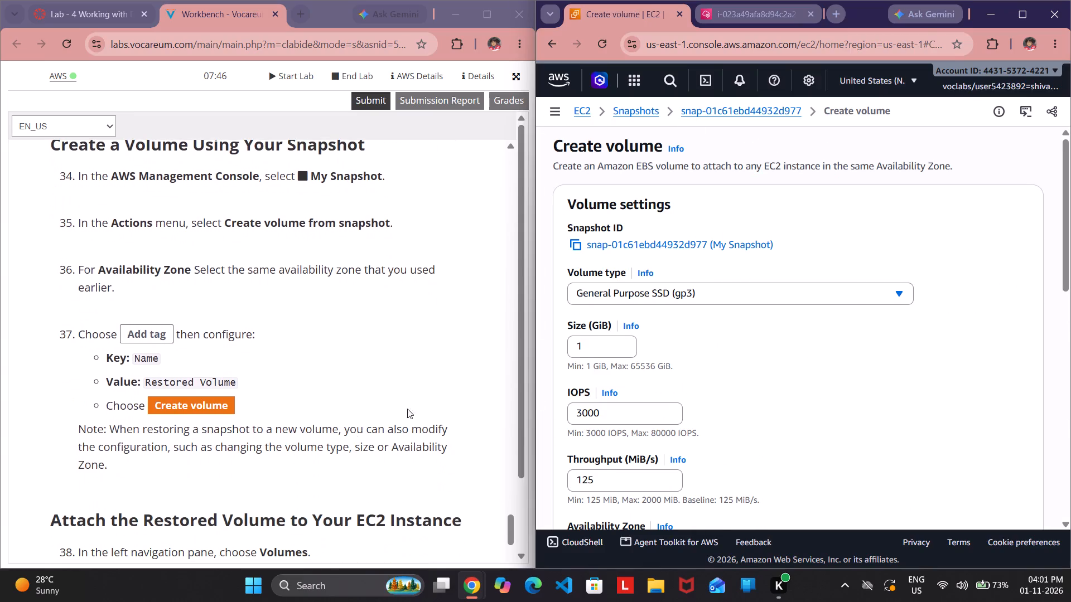
scroll(670, 342, down, 1)
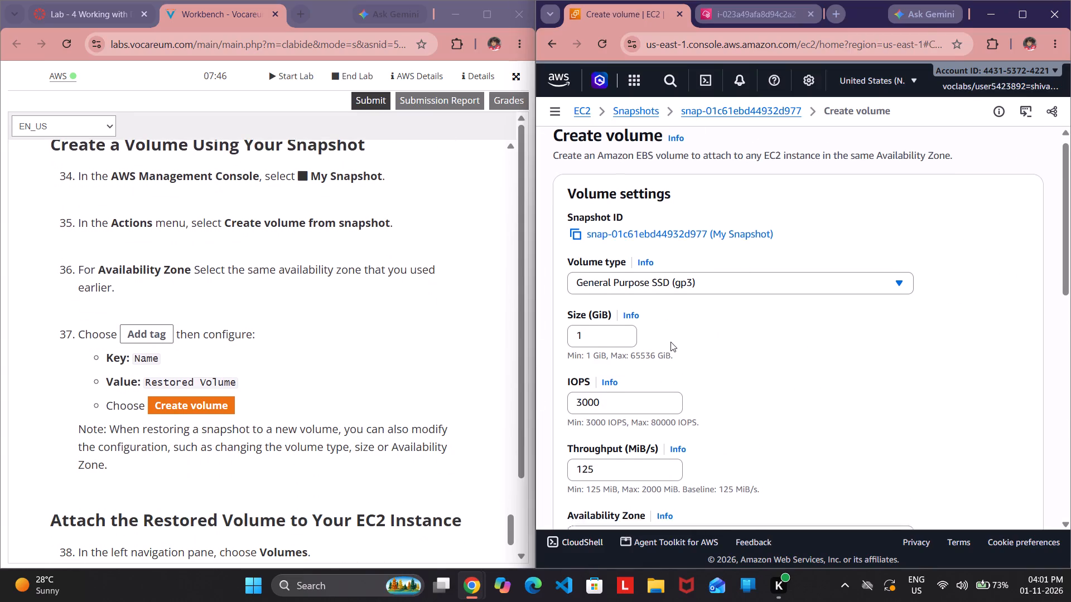
scroll(670, 342, down, 3)
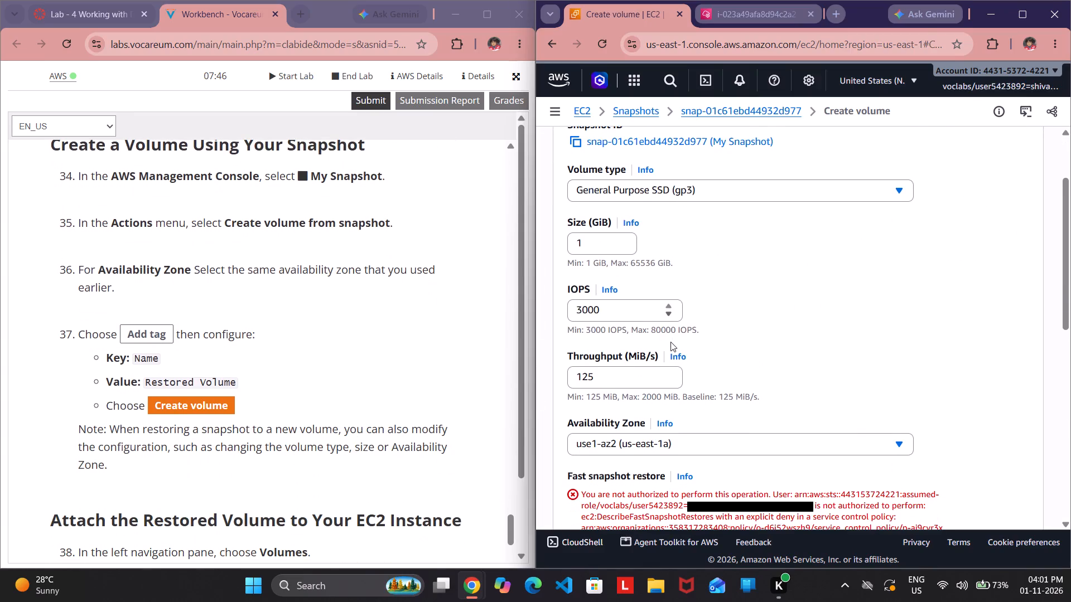
scroll(670, 342, down, 3)
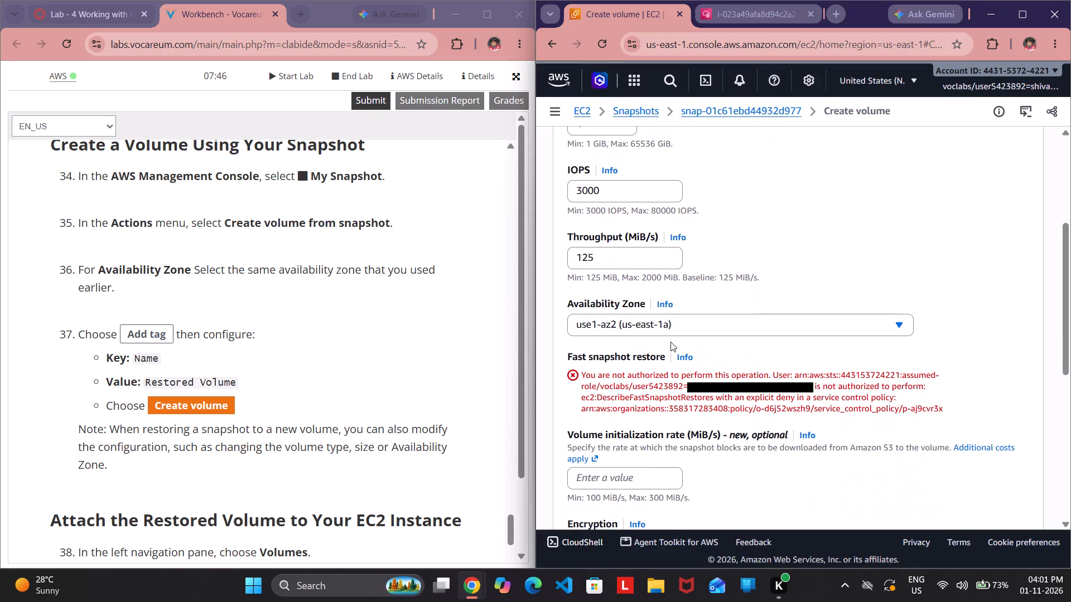
scroll(670, 342, down, 2)
scroll(670, 342, up, 1)
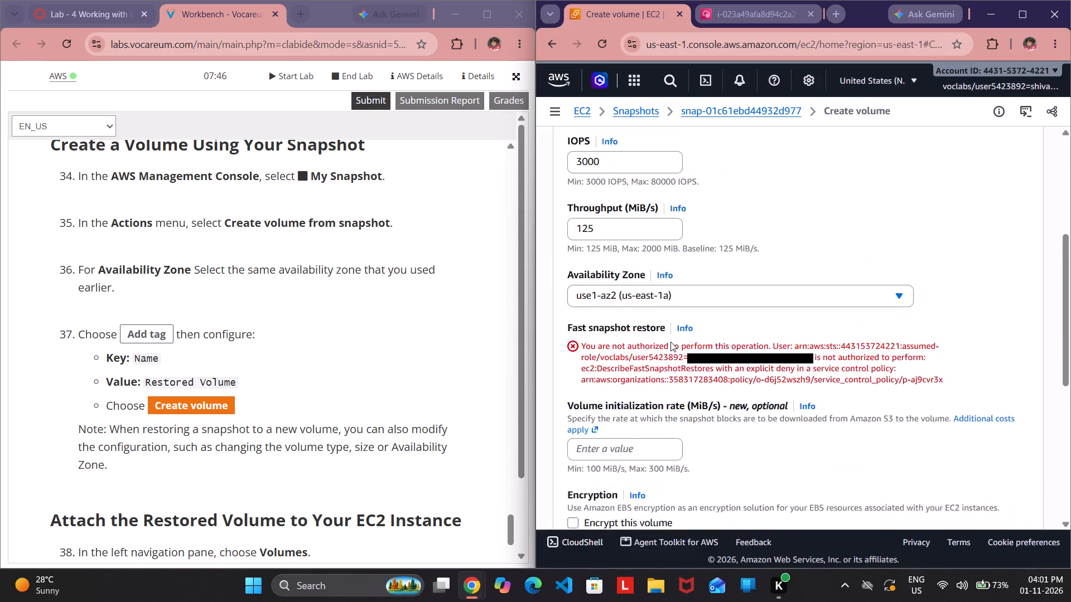
scroll(670, 342, up, 2)
Add a tag to the new volume with the key Name and the value Restored Volume.
scroll(670, 342, down, 3)
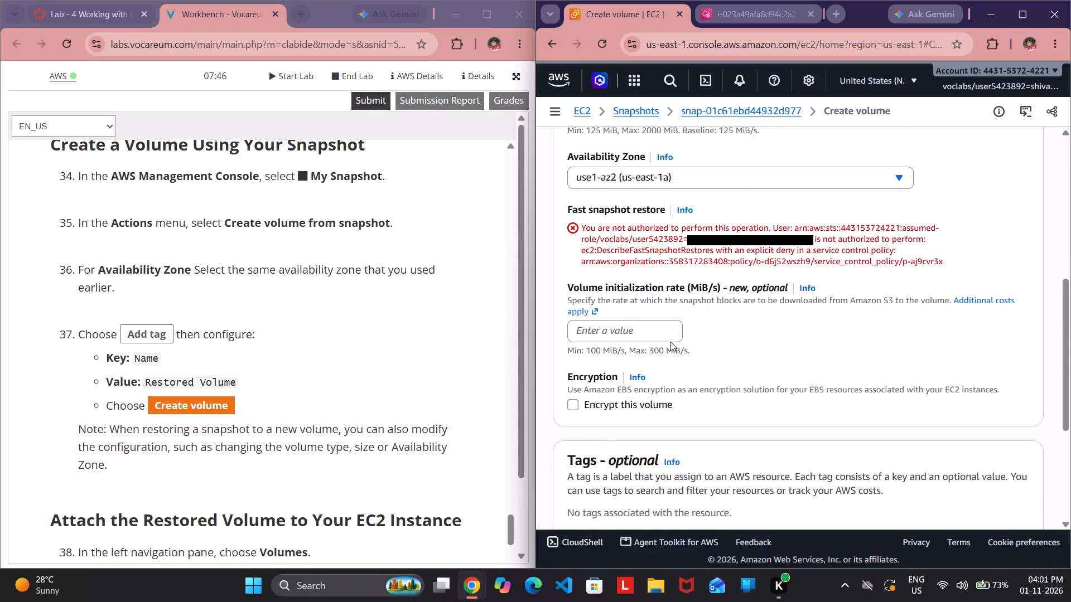
scroll(670, 342, down, 2)
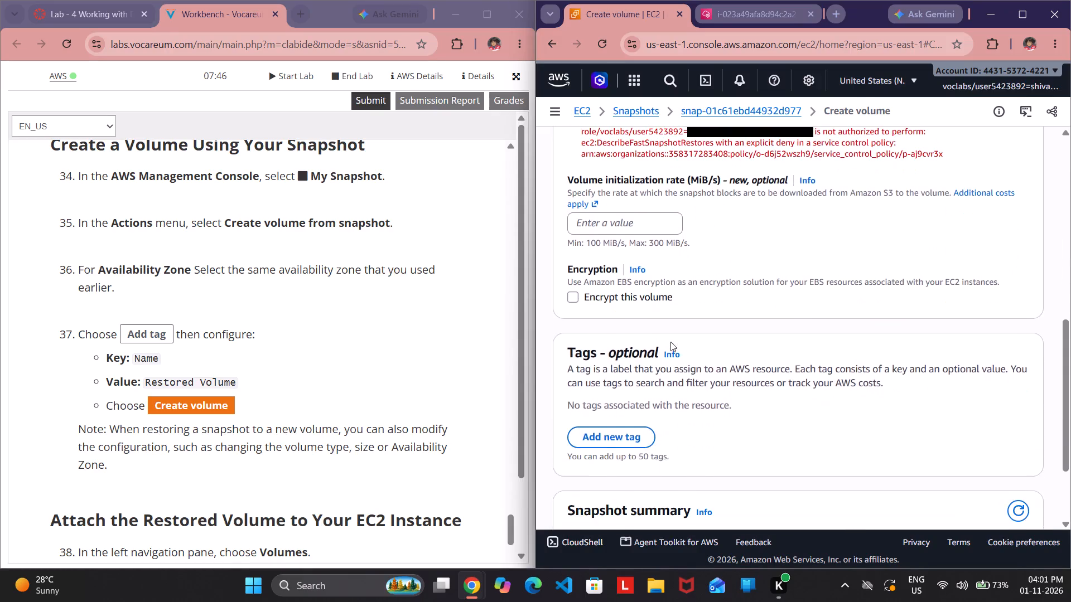
scroll(670, 342, down, 1)
click(630, 342)
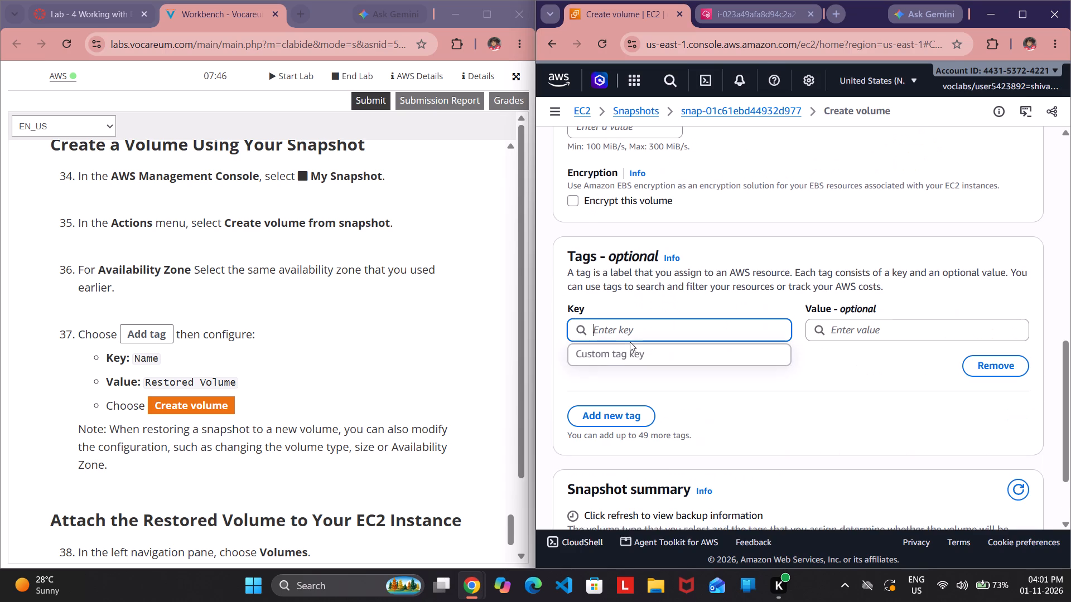
text(Name)
key(Return)
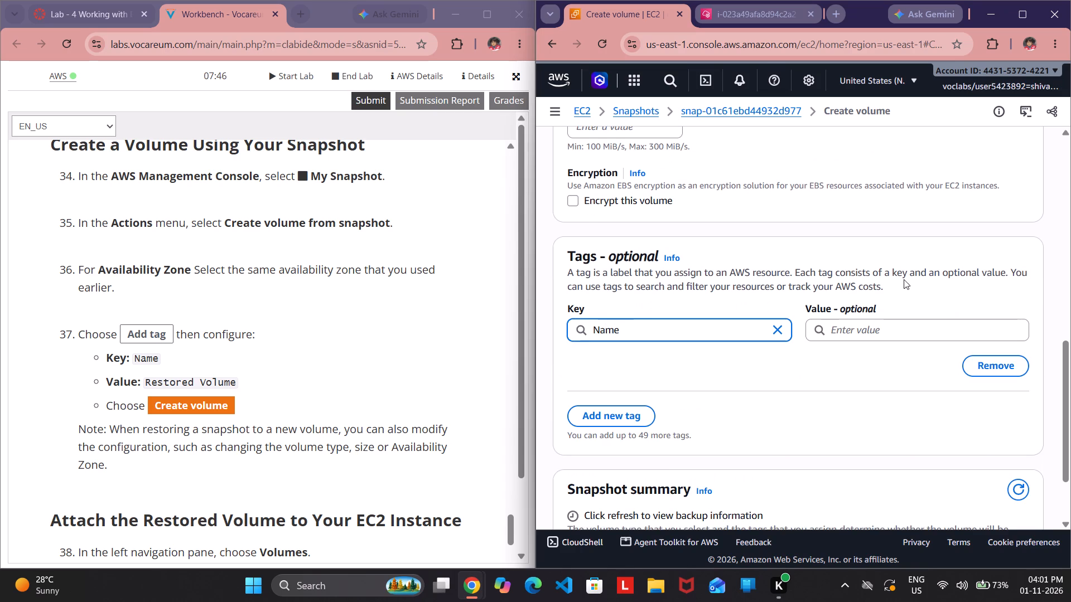
click(913, 324)
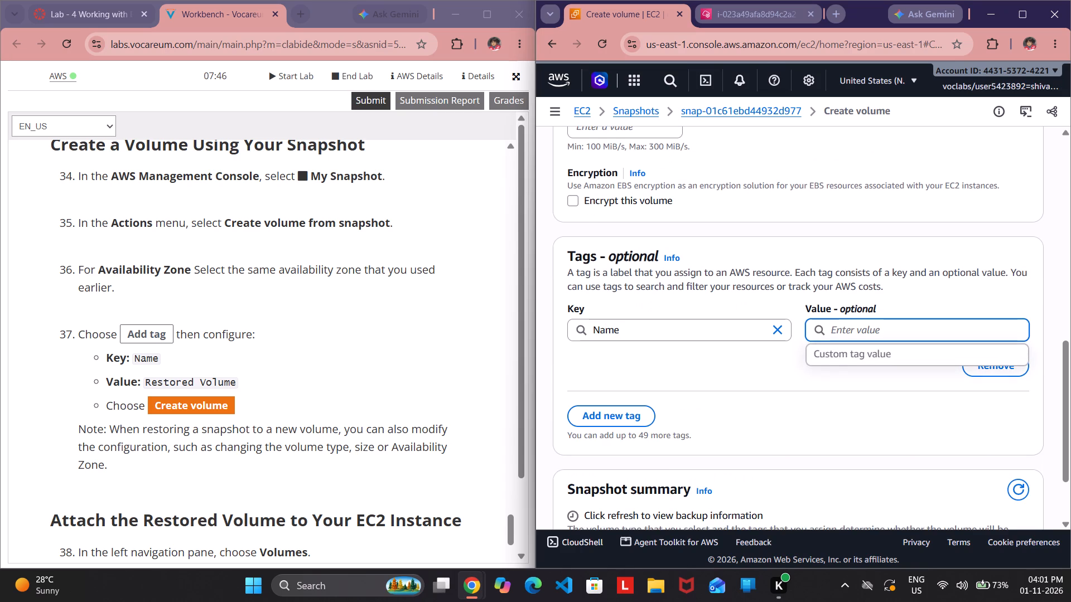
text(Re)
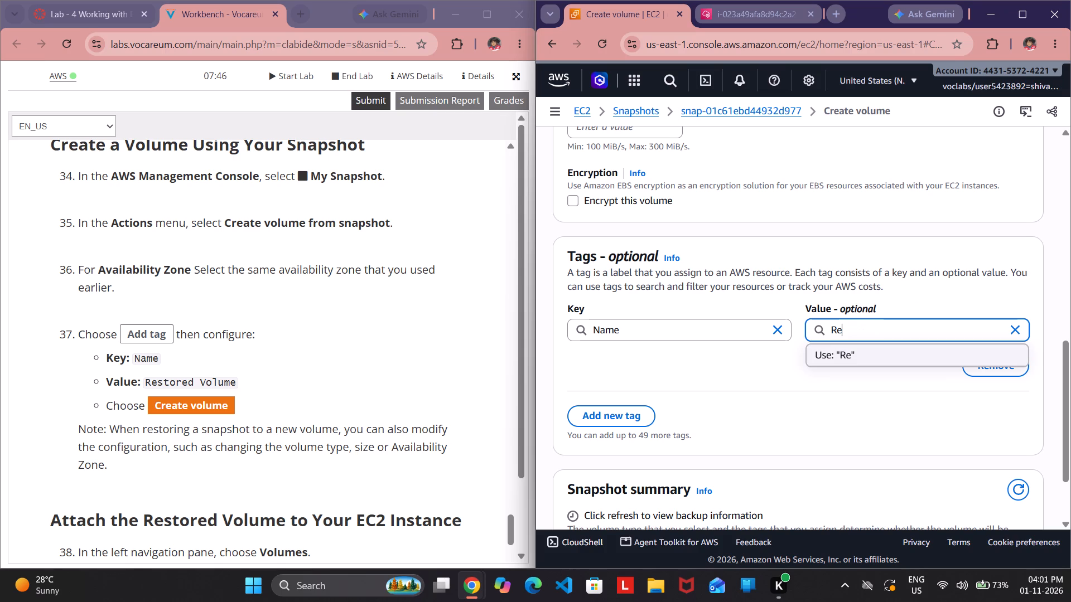
text(stored)
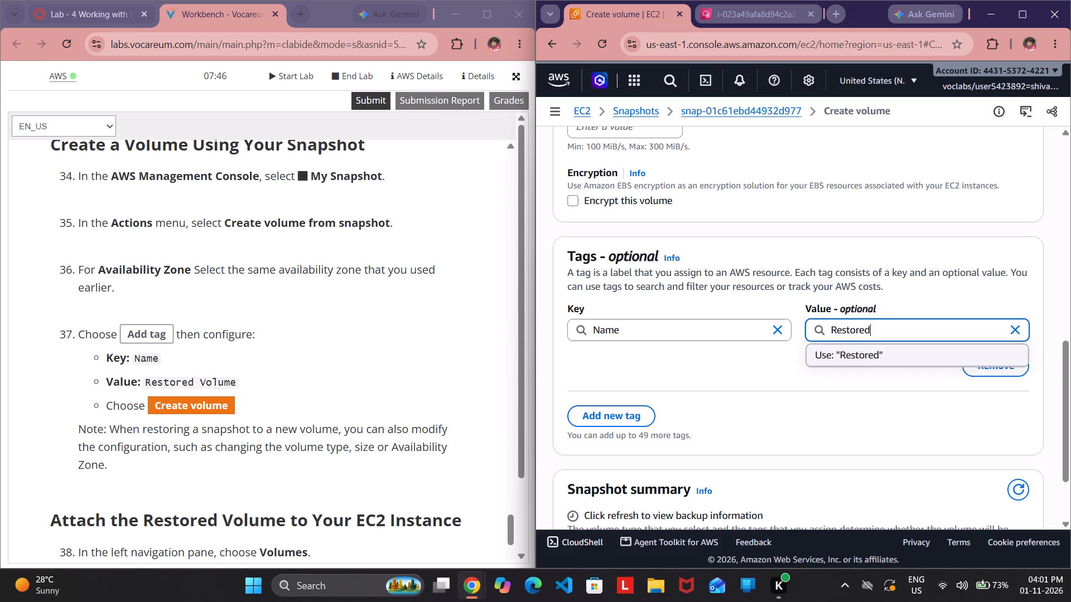
key(space)
text(Volume)
click(942, 450)
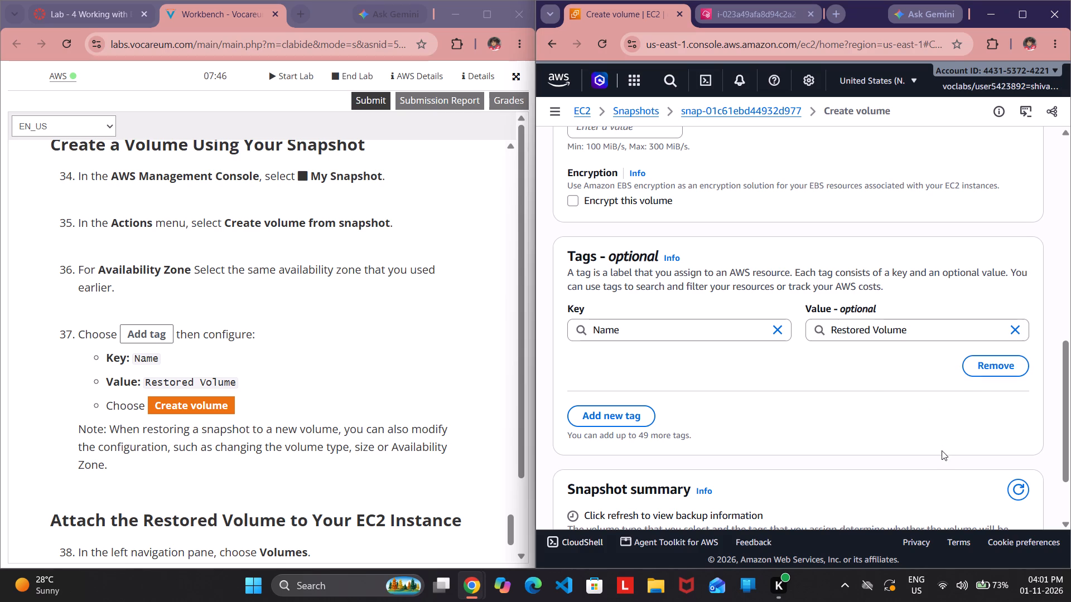
Create the tagged volume from My Snapshot.
scroll(868, 400, down, 2)
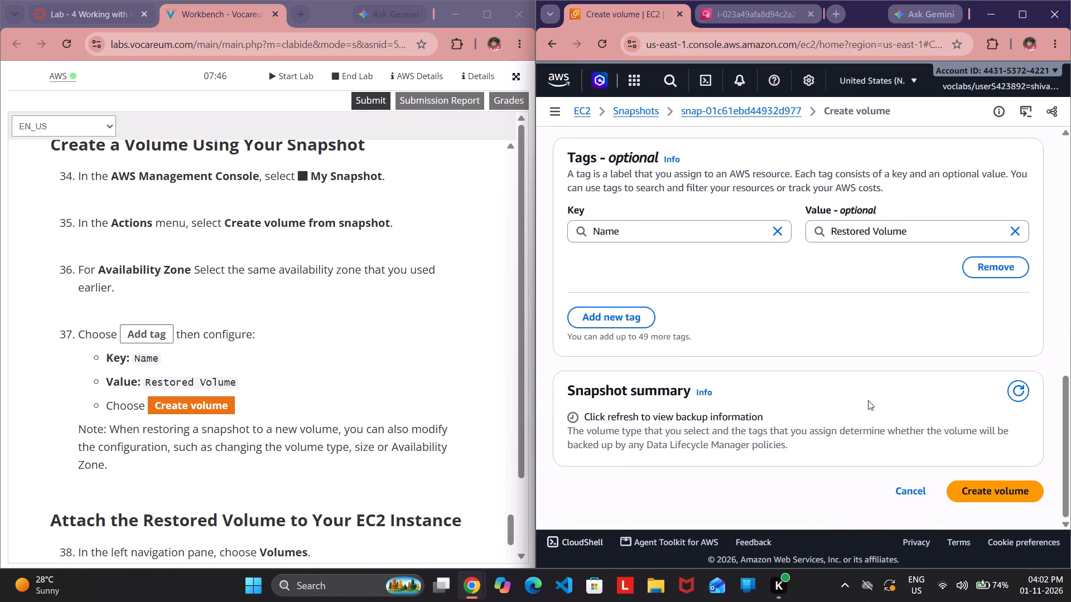
scroll(868, 400, down, 2)
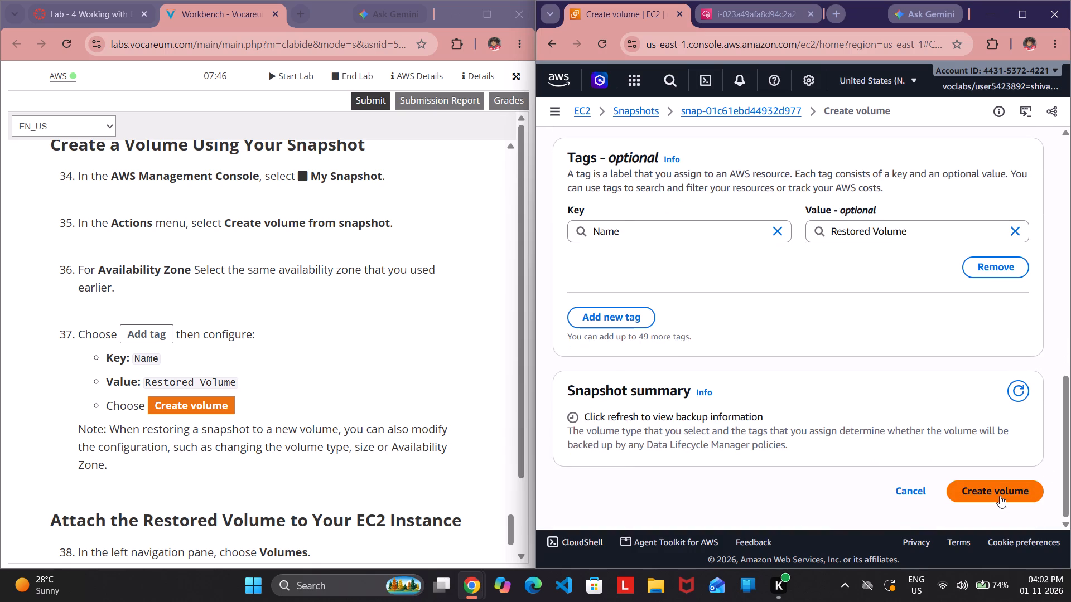
click(1000, 496)
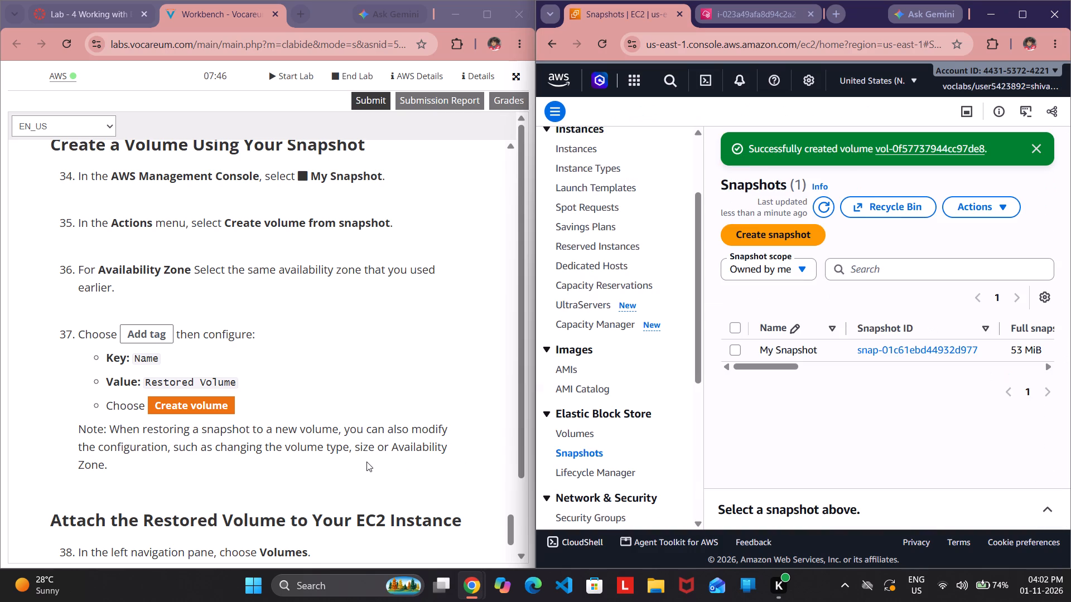
Follow the lab's attachment instructions: select Restored Volume in the EC2 Volumes list and open its Attach volume form.
scroll(366, 462, down, 5)
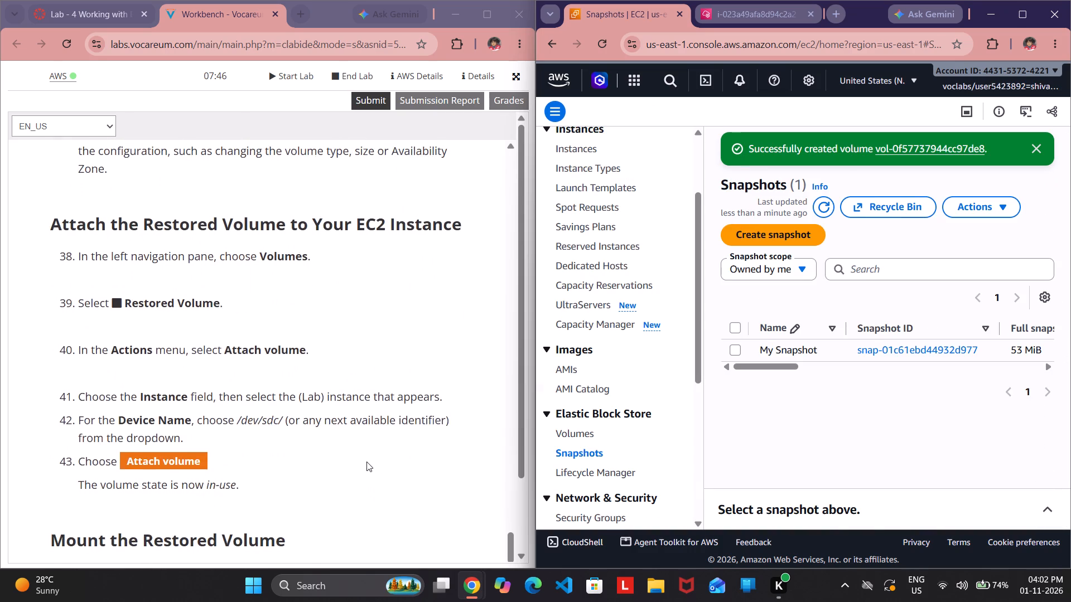
scroll(366, 462, down, 2)
scroll(366, 462, up, 1)
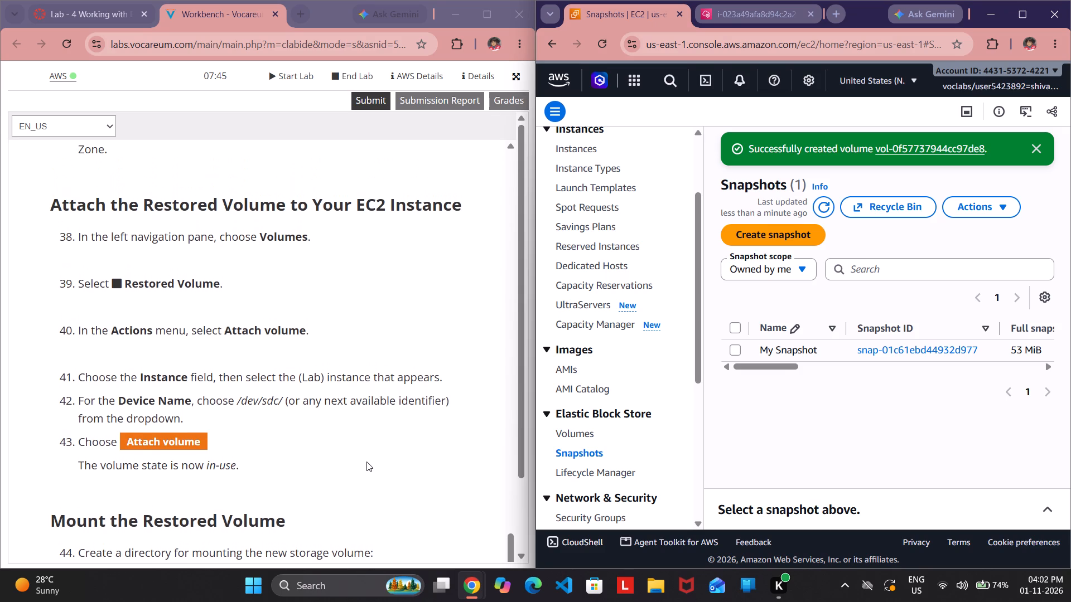
scroll(366, 462, up, 1)
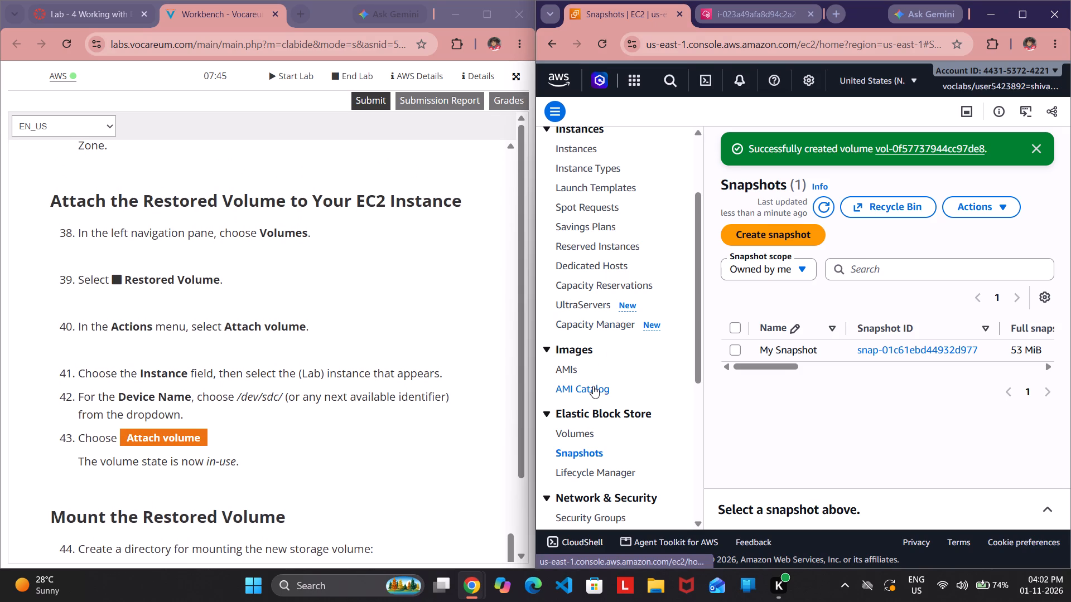
click(585, 433)
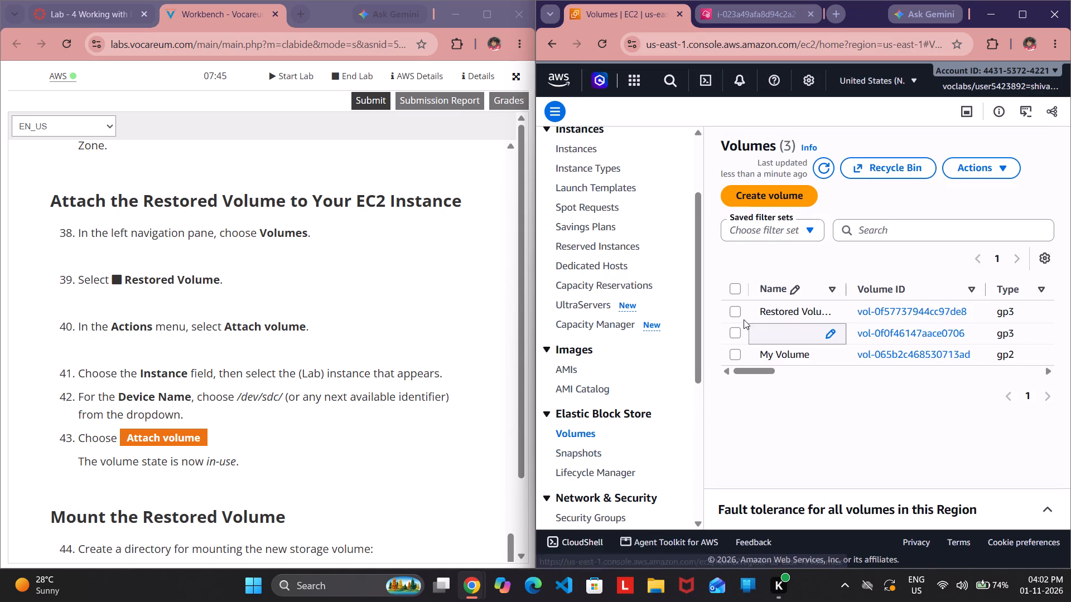
click(735, 307)
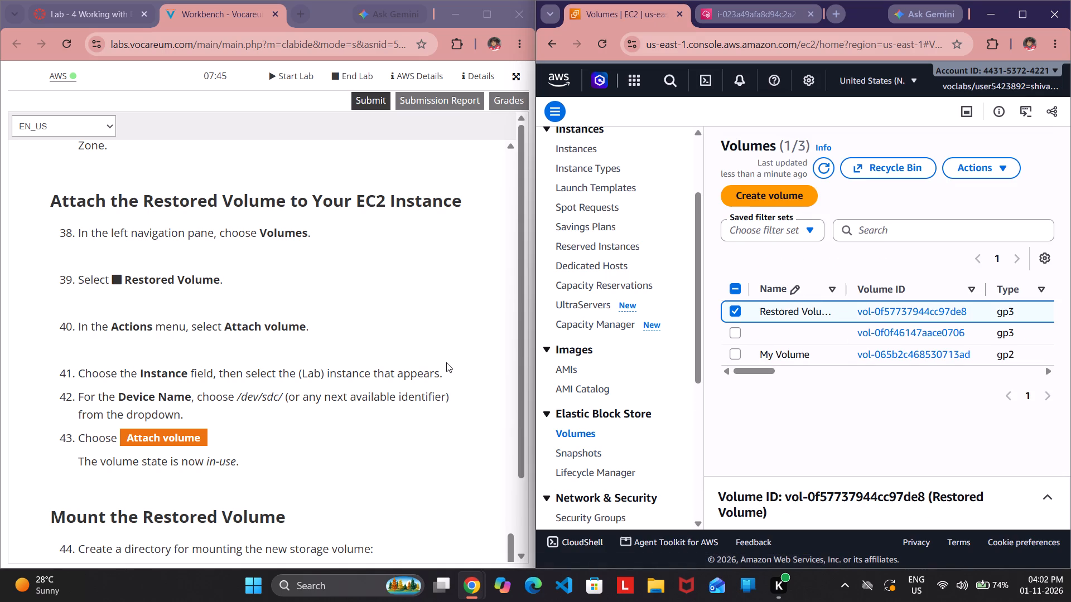
click(973, 173)
click(912, 254)
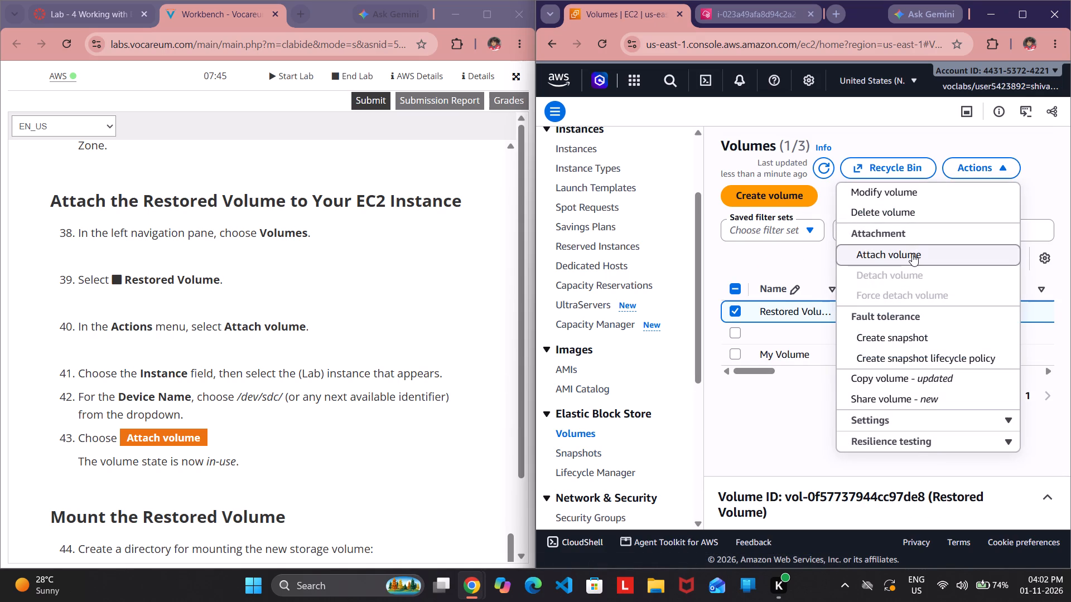
drag(912, 254, 344, 515)
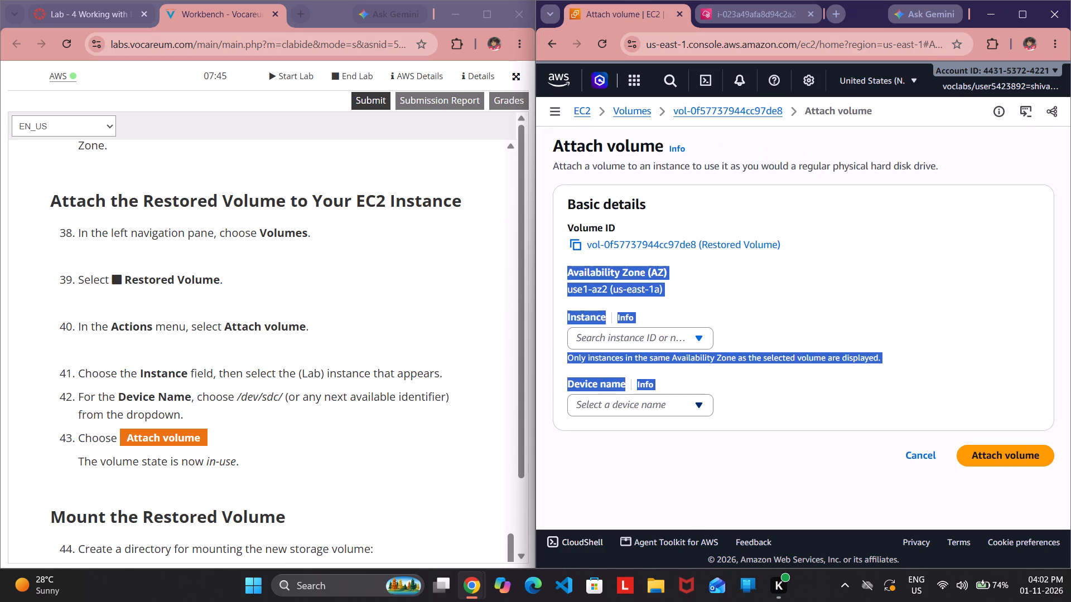
click(407, 511)
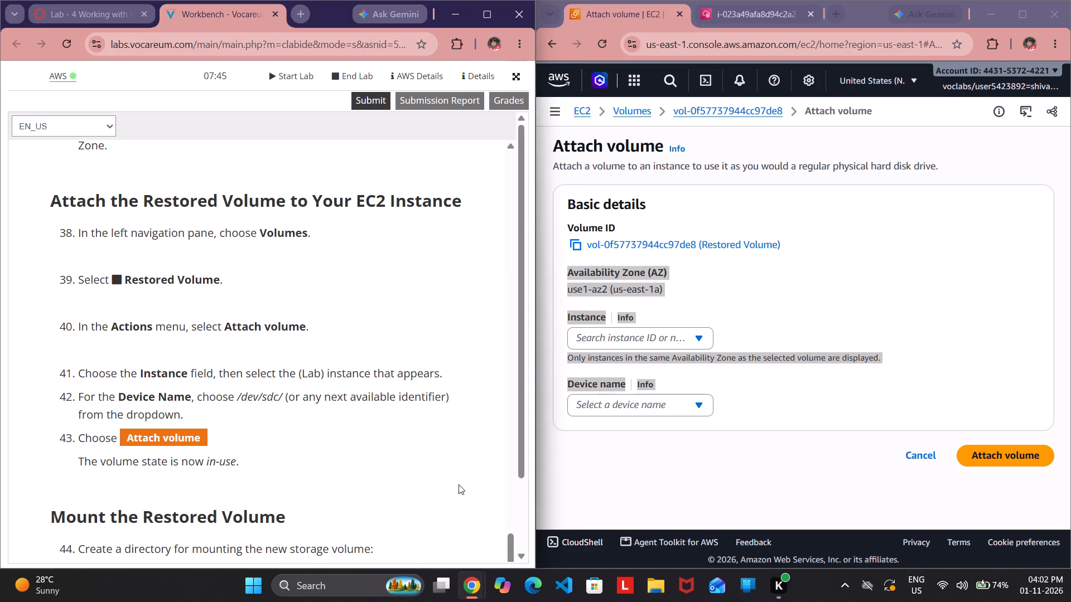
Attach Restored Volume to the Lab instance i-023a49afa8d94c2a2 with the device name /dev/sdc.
click(635, 338)
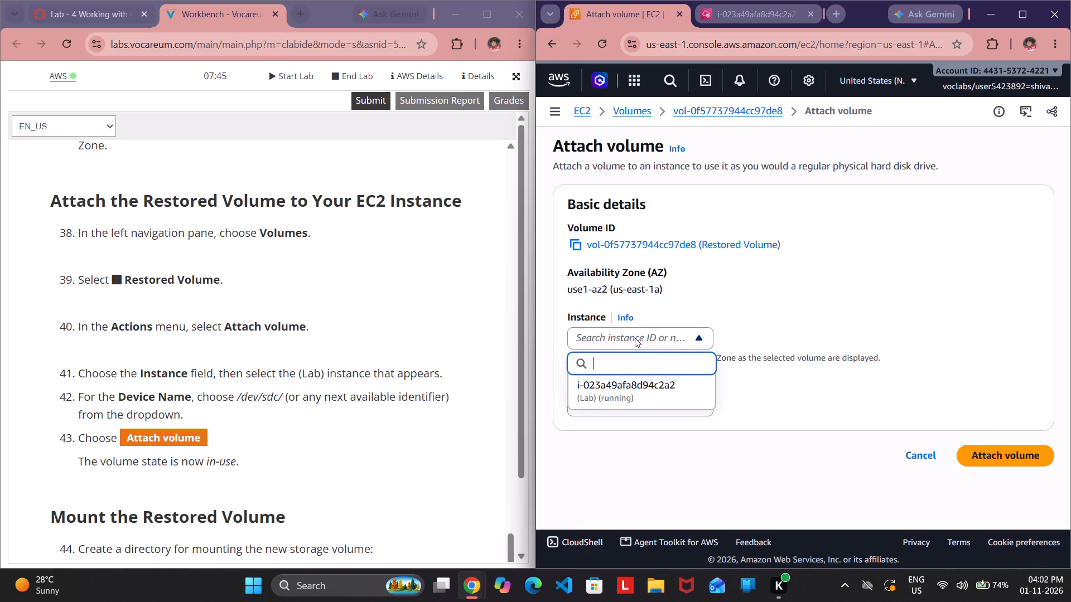
click(609, 388)
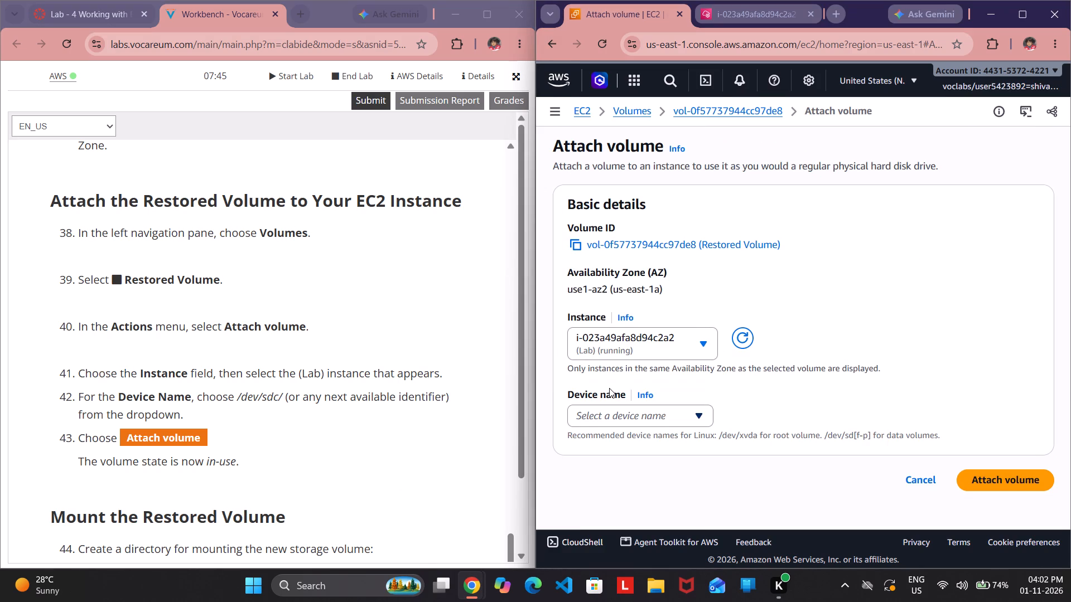
click(605, 421)
click(617, 313)
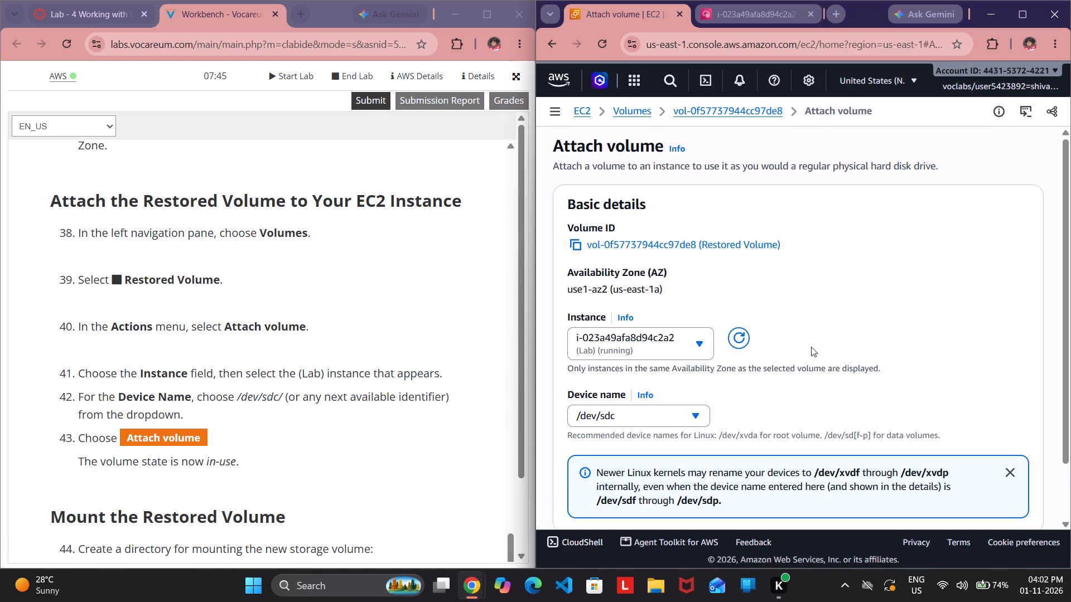
scroll(811, 347, down, 2)
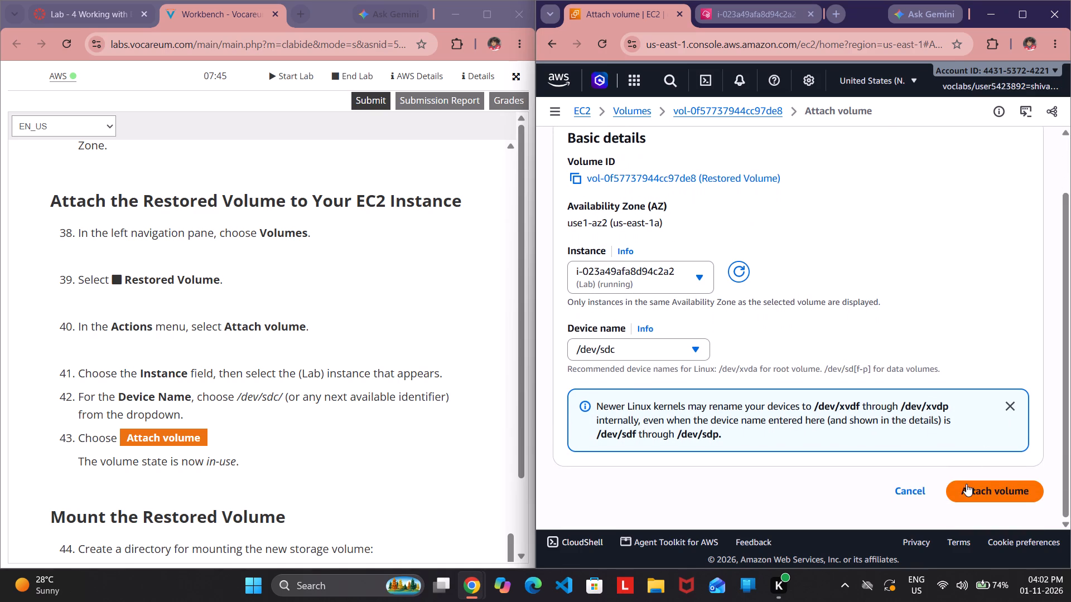
click(966, 486)
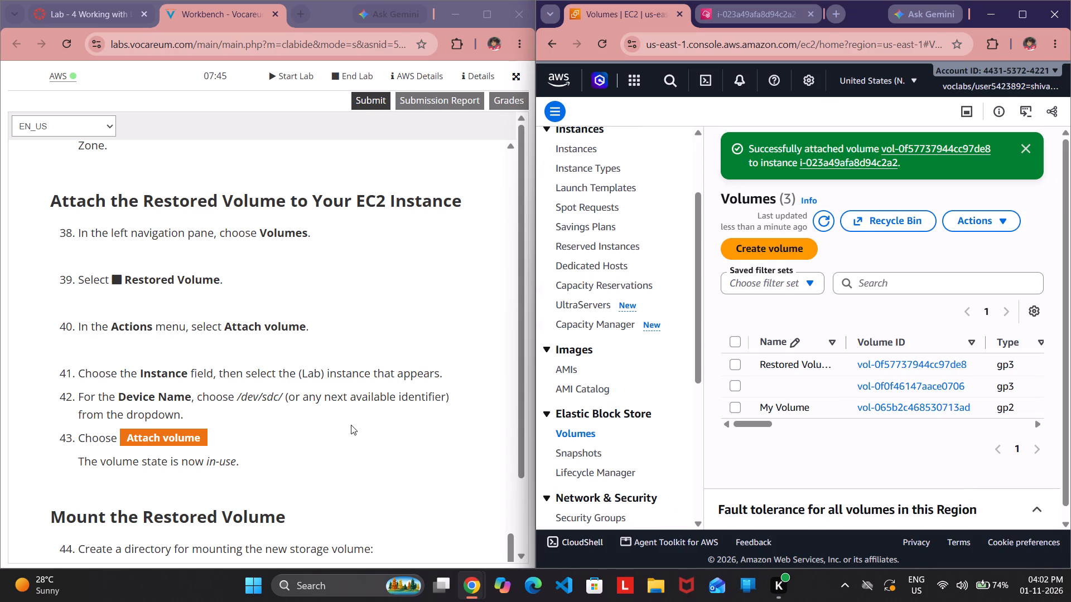
Read the lab instructions for mounting the restored volume and return to the Lab instance's terminal session.
scroll(351, 425, down, 6)
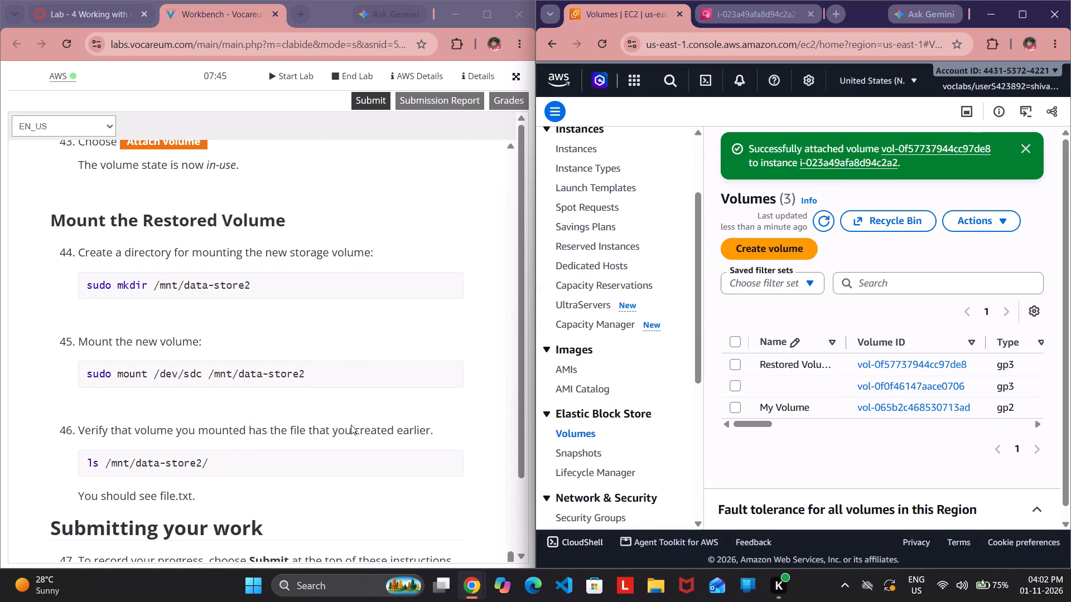
scroll(351, 425, down, 1)
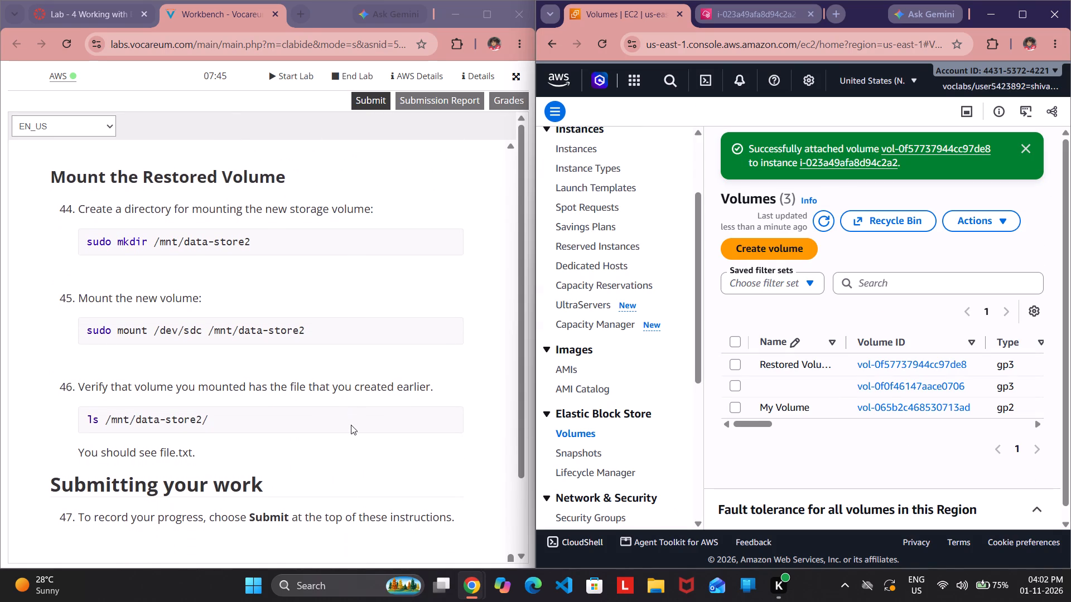
click(732, 13)
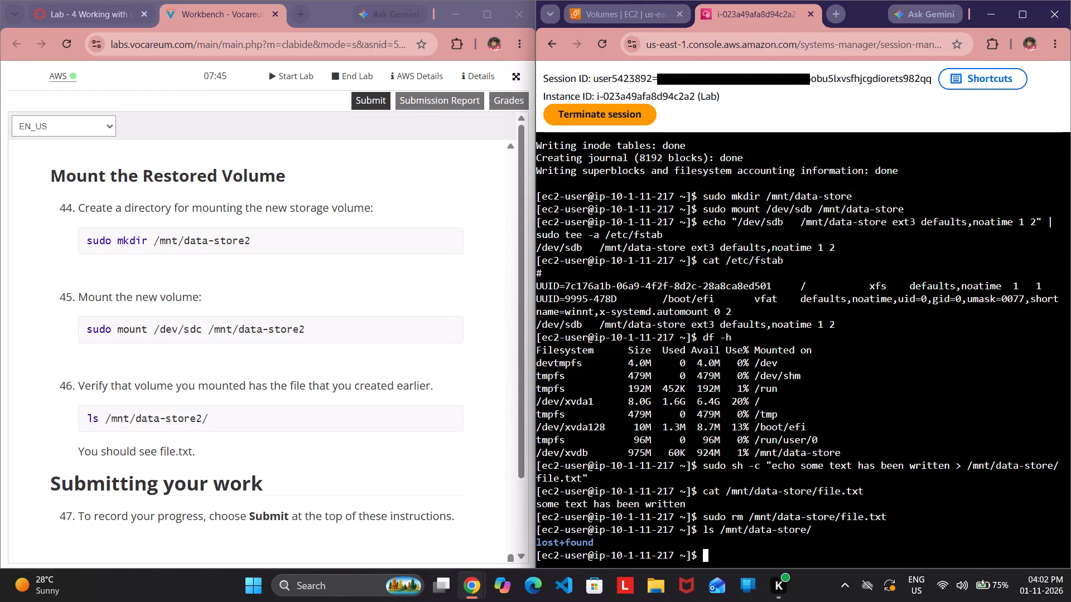
Create the directory /mnt/data-store2 in the Lab instance's terminal, using the lab's sudo mkdir command.
drag(257, 242, 65, 232)
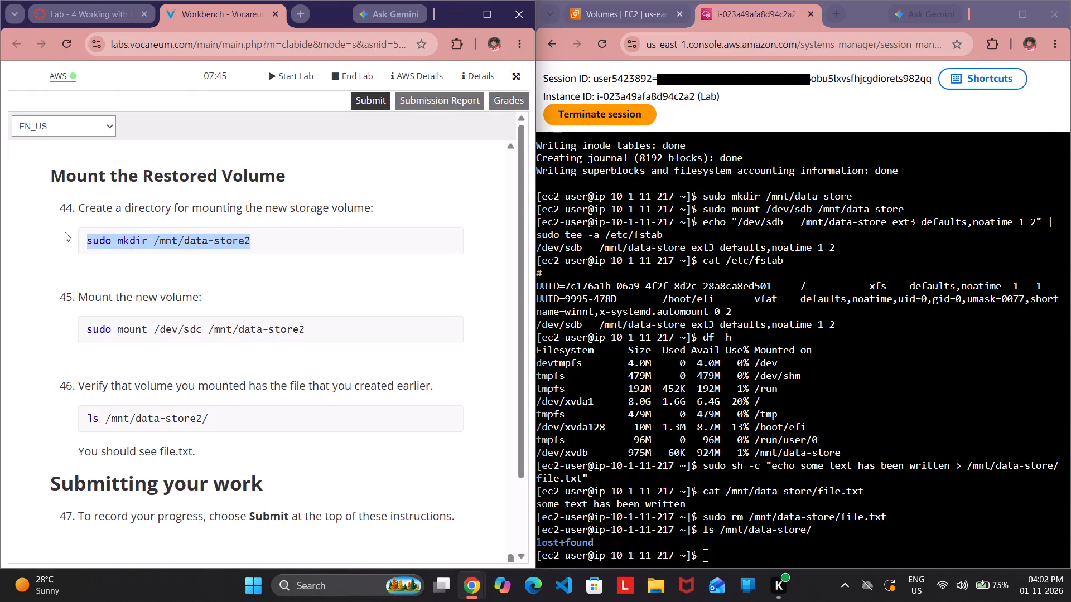
key(ctrl+c)
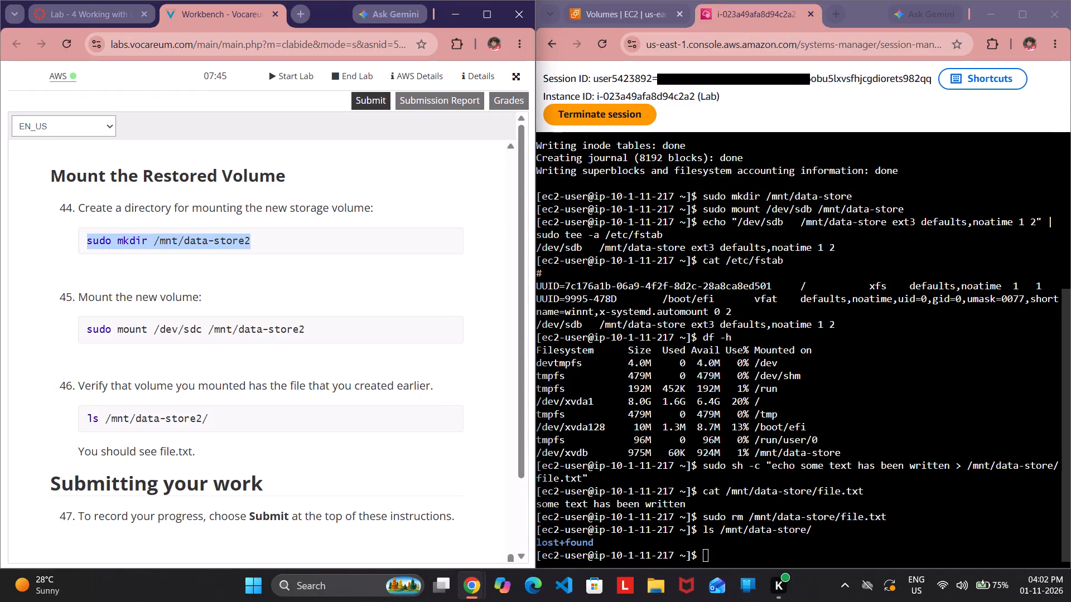
click(717, 552)
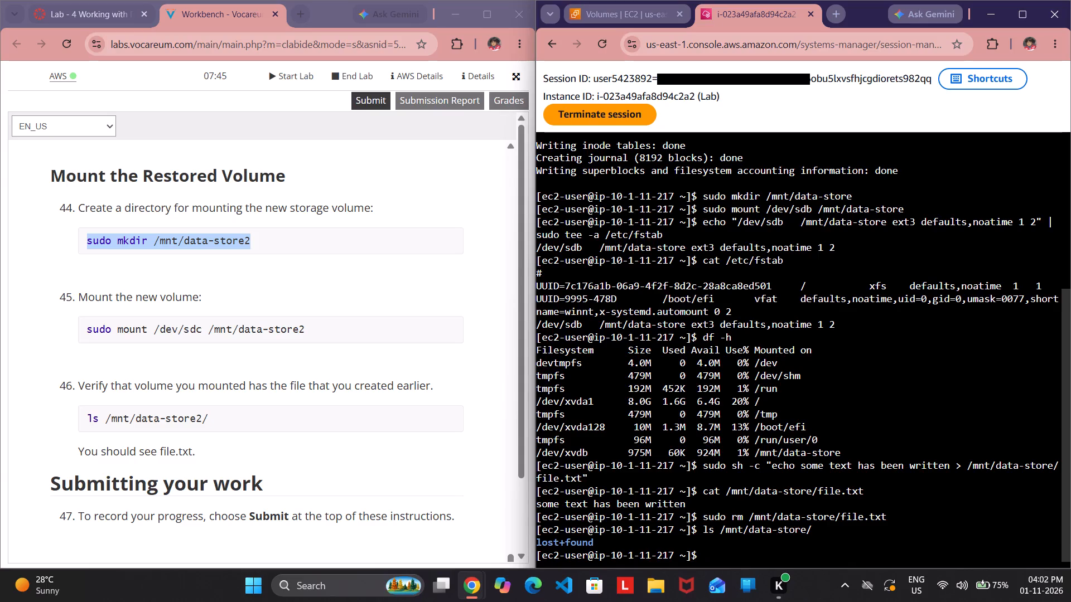
key(ctrl+v)
key(Return)
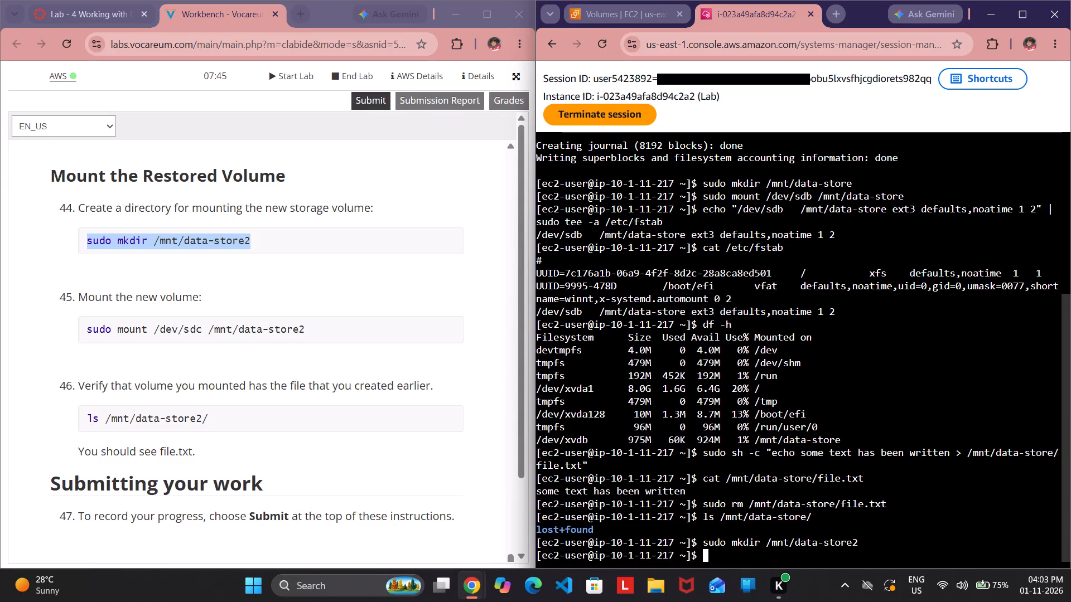
Mount the restored volume /dev/sdc at /mnt/data-store2 with the lab's sudo mount command.
drag(314, 327, 65, 316)
key(ctrl+c)
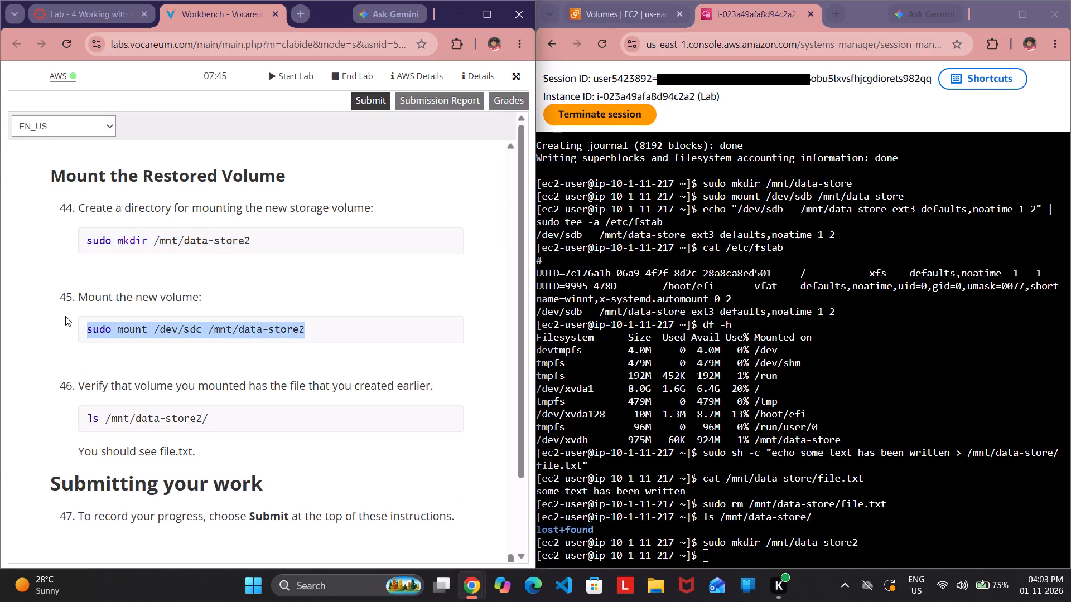
click(718, 559)
key(ctrl+v)
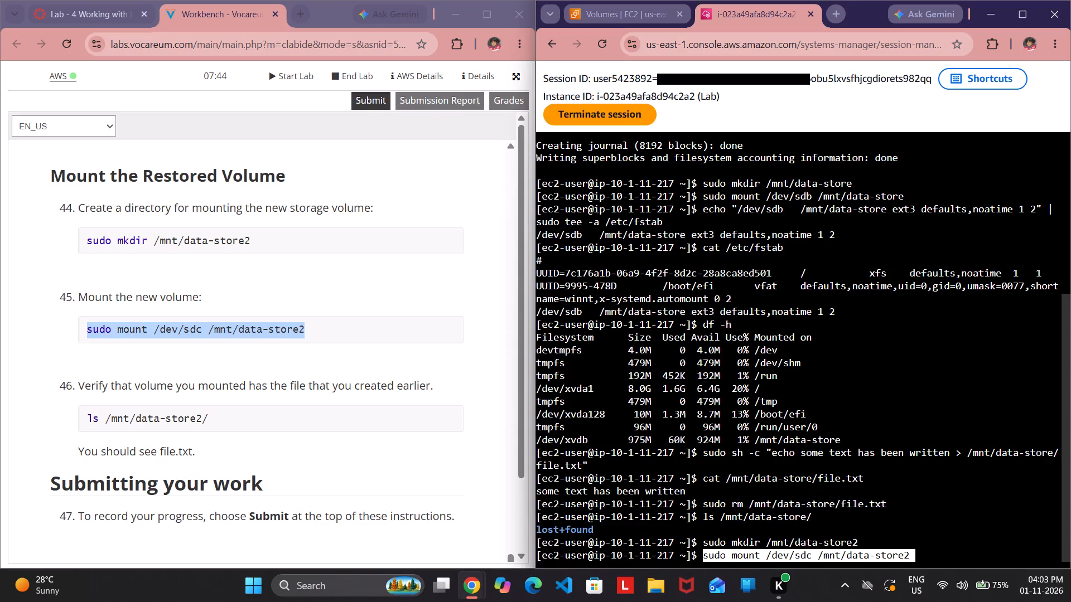
key(Return)
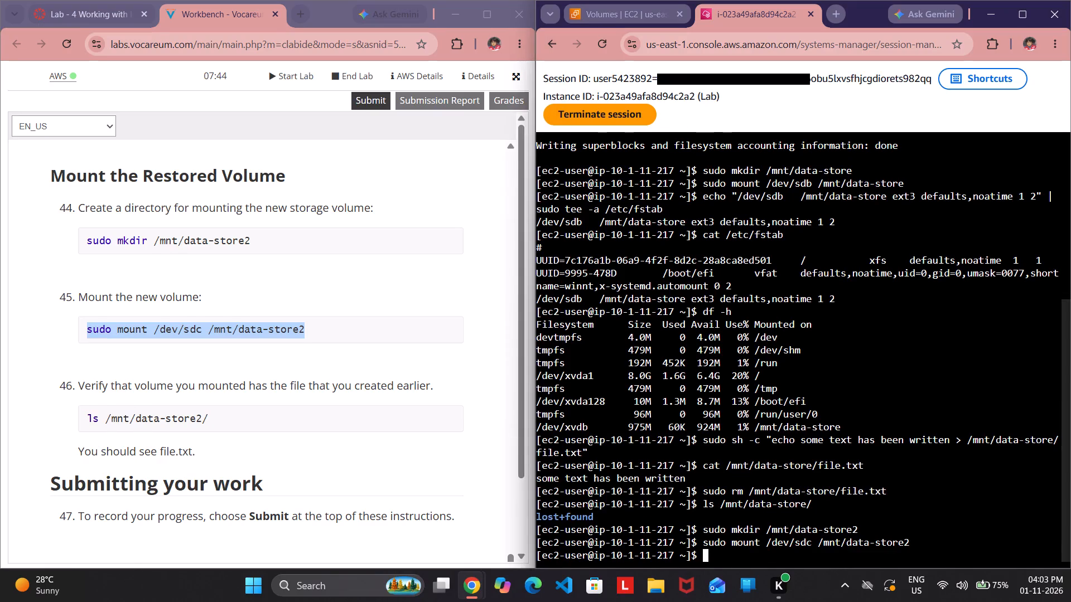
List the contents of /mnt/data-store2/ in the terminal to check for the file created earlier.
scroll(424, 420, down, 1)
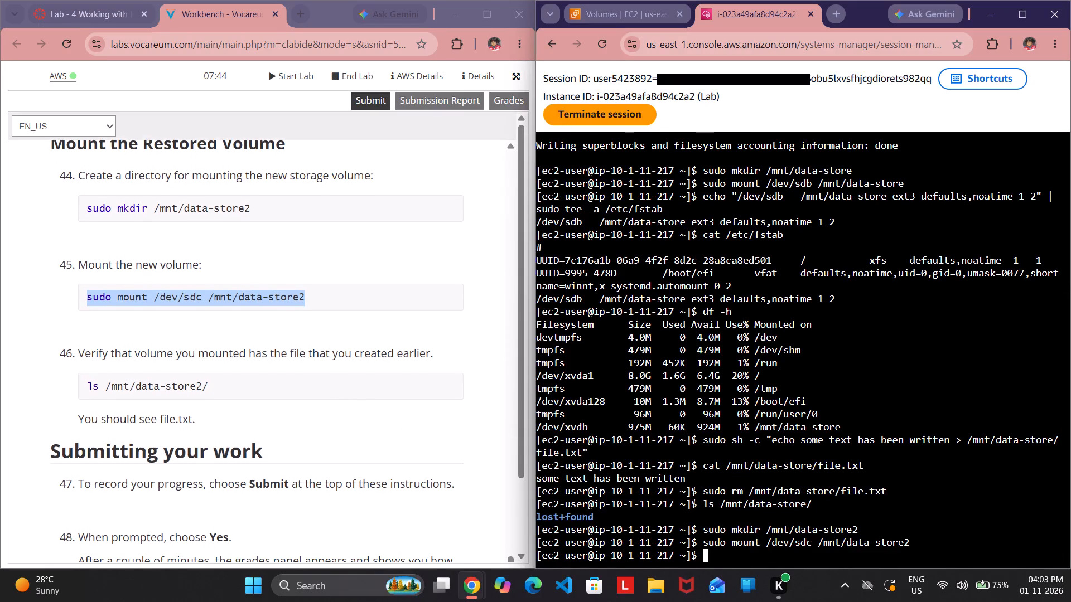
drag(209, 388, 49, 389)
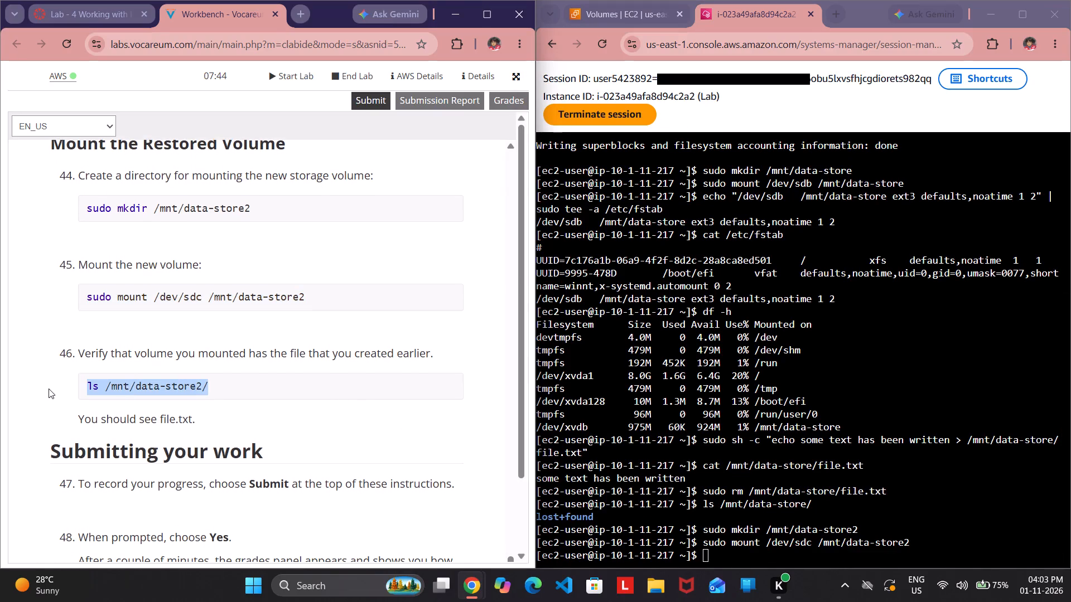
key(ctrl+c)
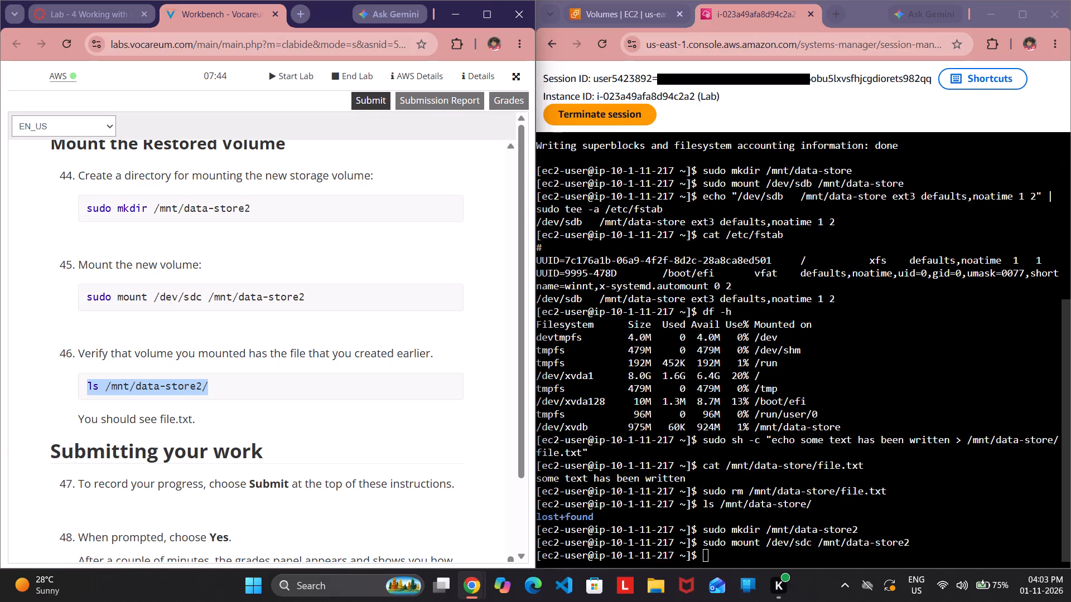
click(715, 560)
key(ctrl+v)
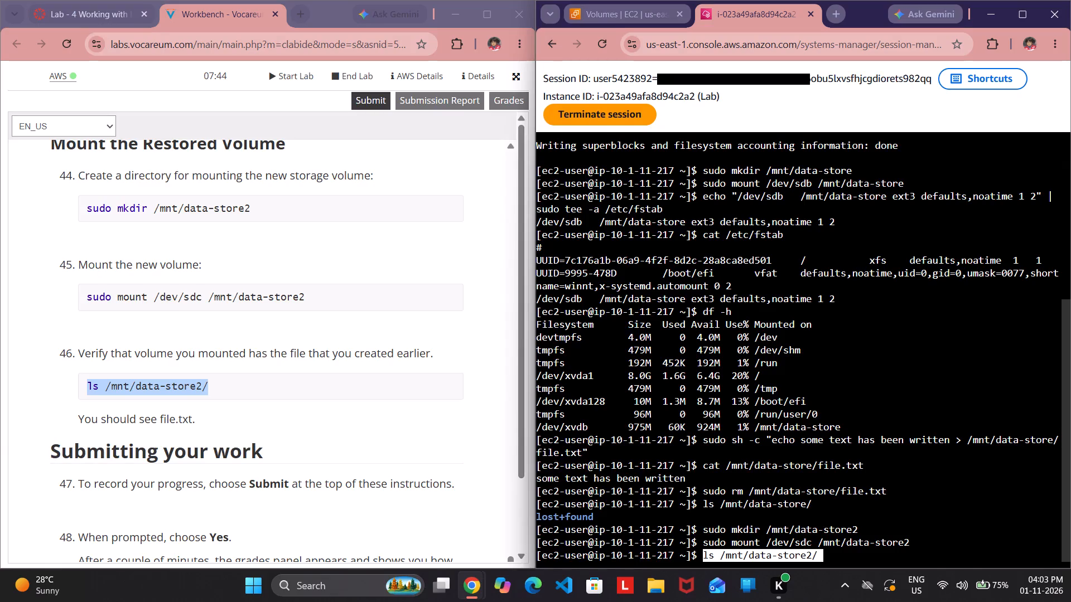
key(Return)
Follow the submission instructions to submit the lab work for grading and confirm the submission.
scroll(298, 439, down, 2)
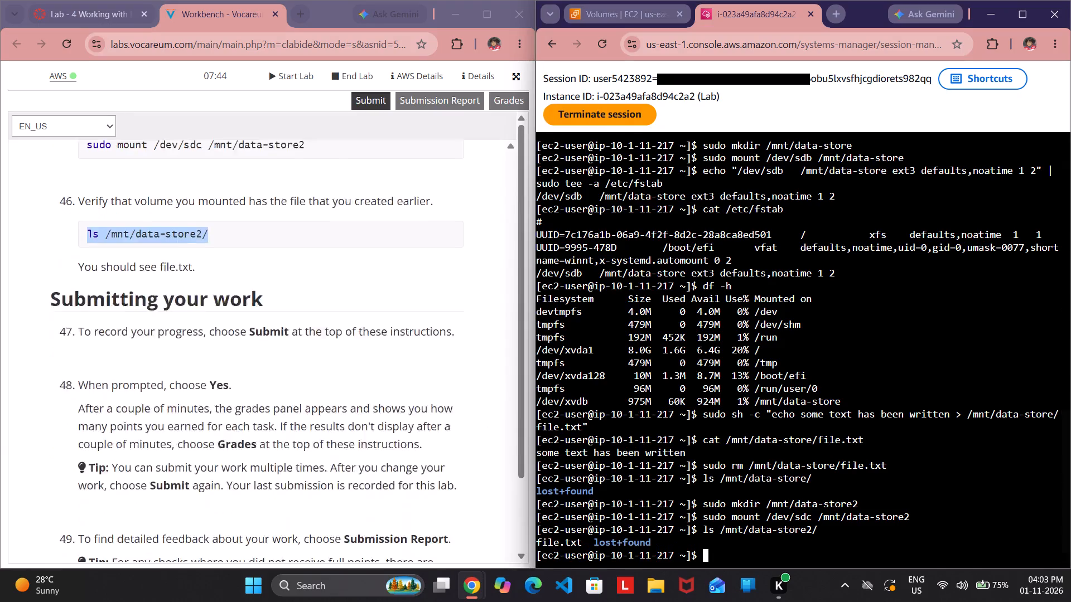
scroll(298, 439, down, 3)
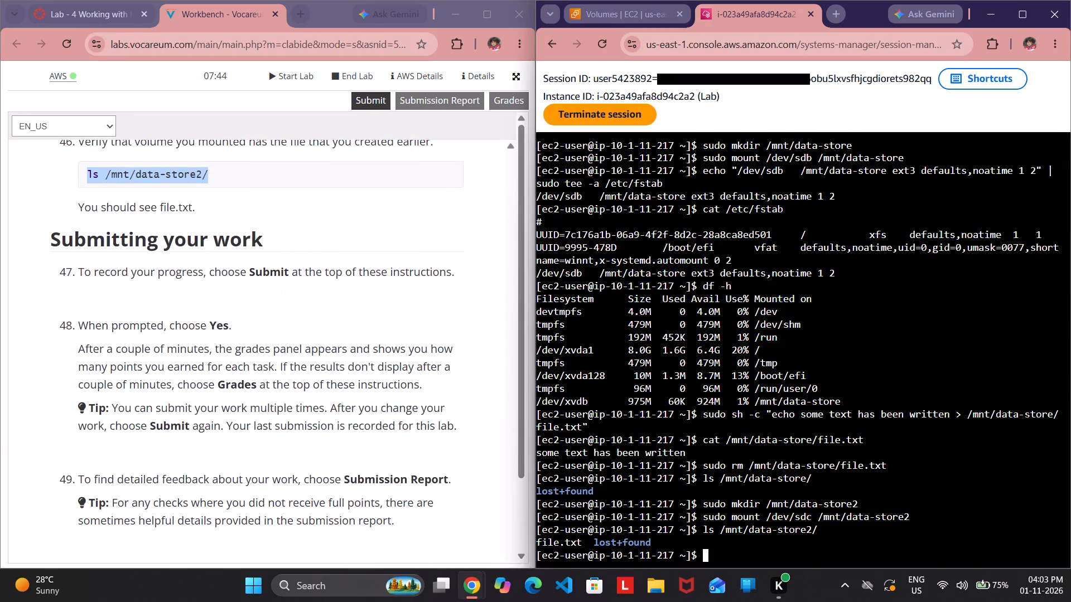
click(375, 102)
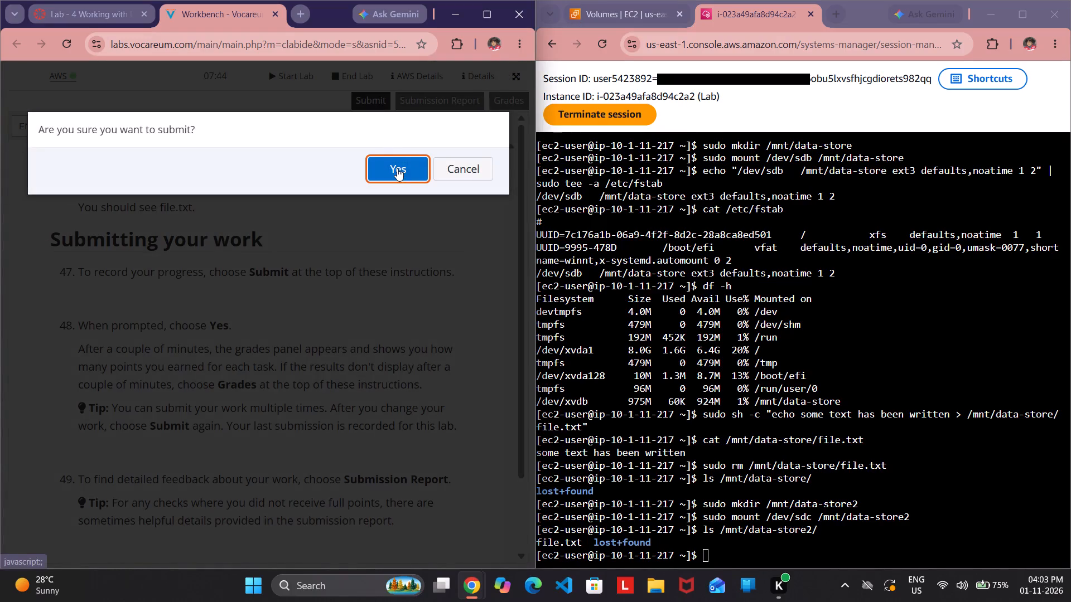
click(397, 168)
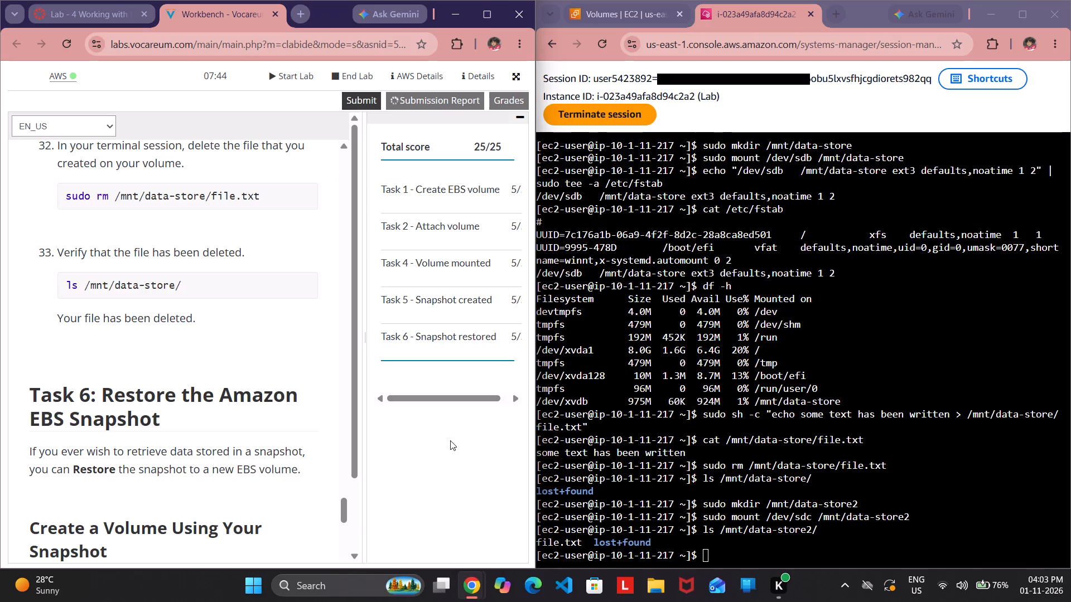
Examine the total score and the per-task scores in the lab's grades results.
scroll(450, 310, left, 2)
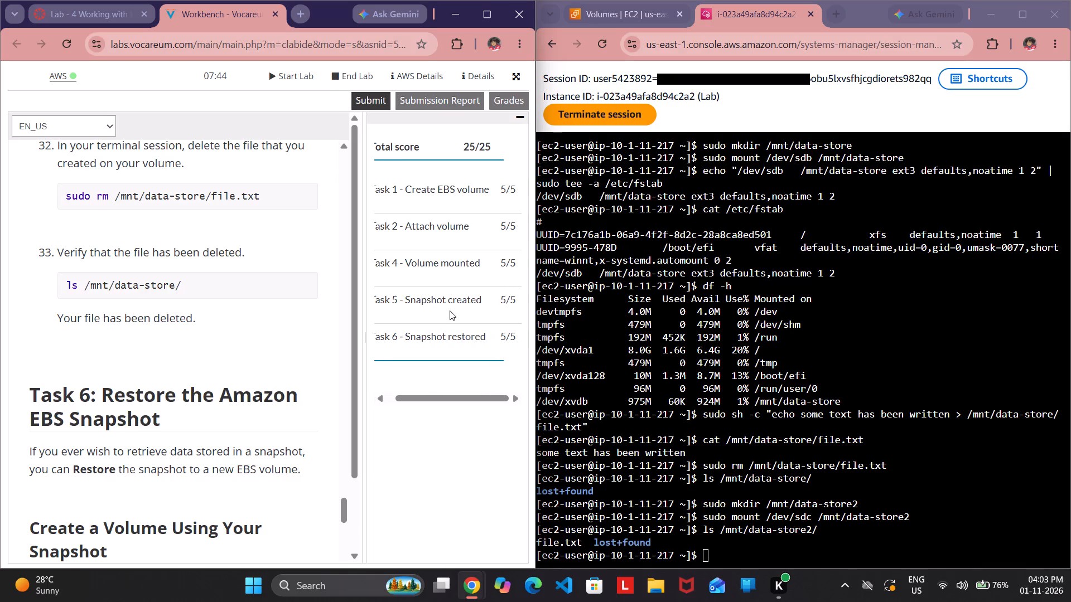
scroll(450, 310, right, 2)
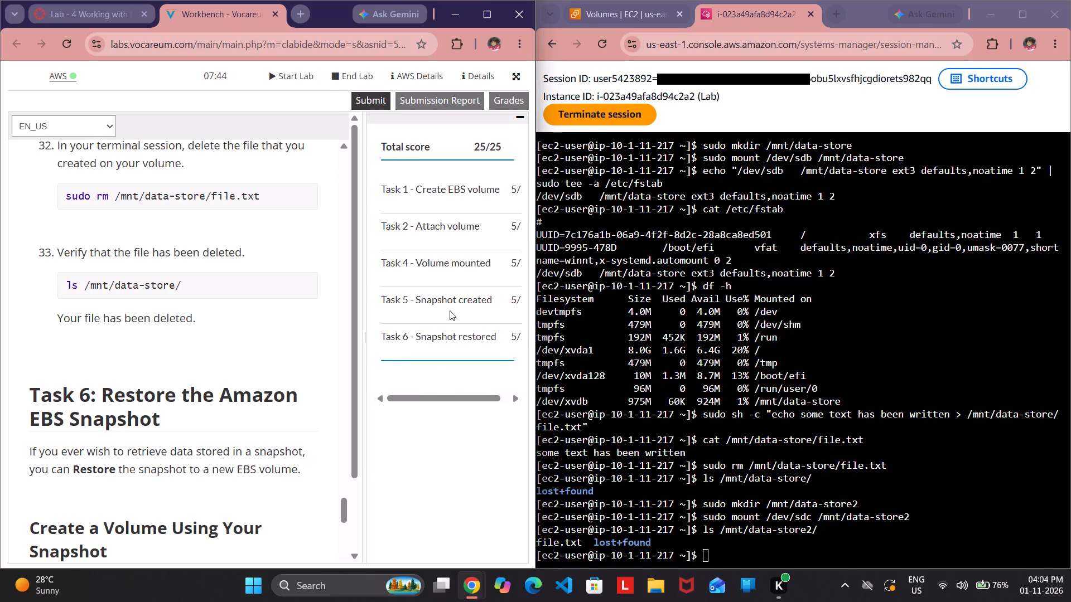
scroll(450, 310, left, 1)
scroll(450, 310, right, 2)
scroll(450, 310, left, 1)
scroll(450, 310, right, 2)
Read the remaining lab instructions through the Conclusion and Lab Complete sections, including how to end the lab.
scroll(64, 353, down, 5)
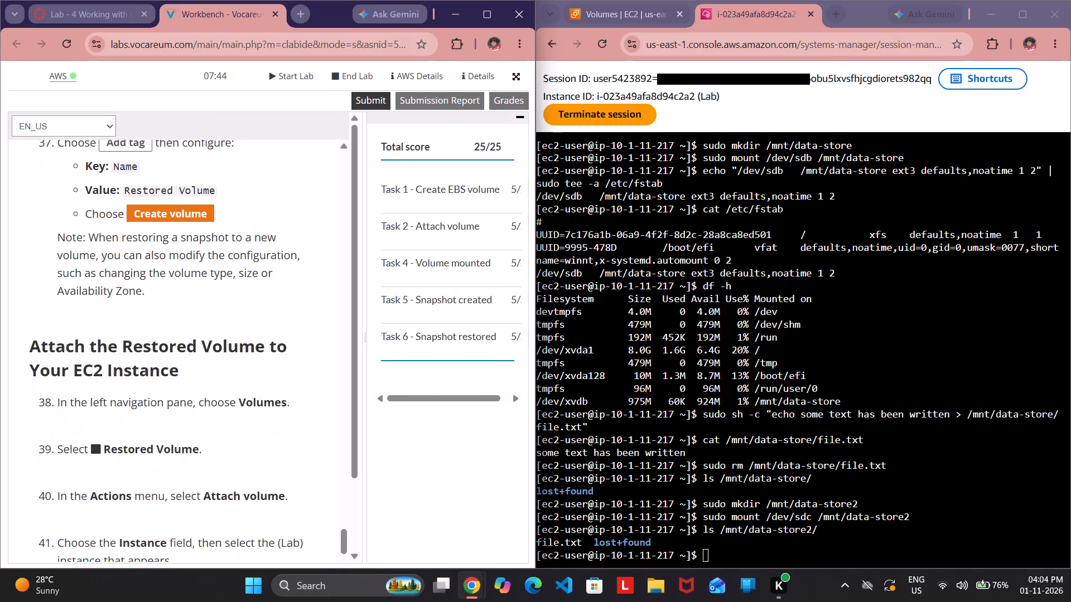
scroll(64, 353, up, 4)
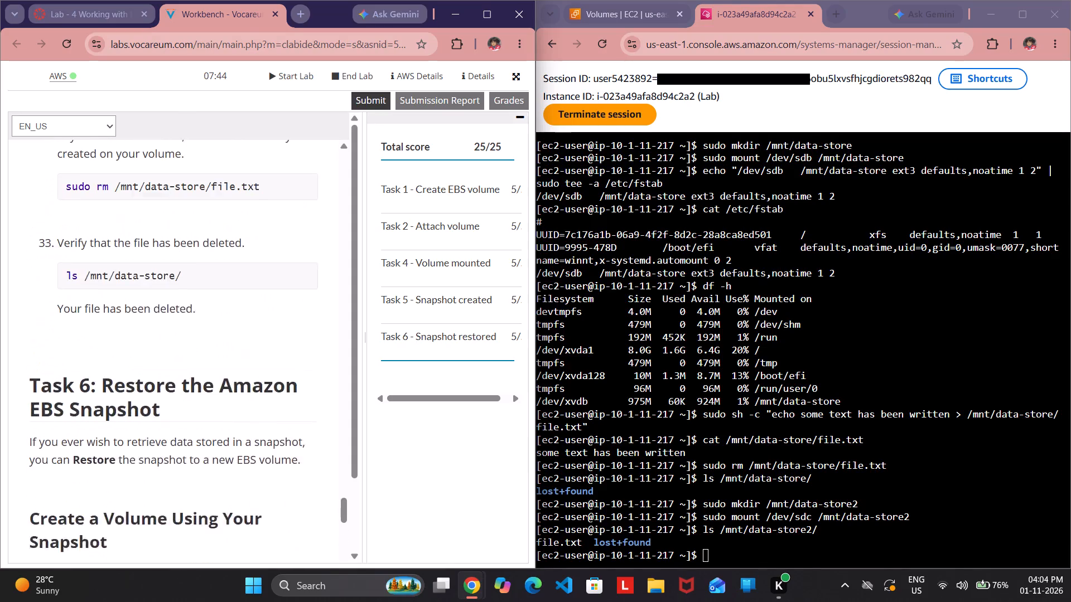
scroll(64, 353, down, 1)
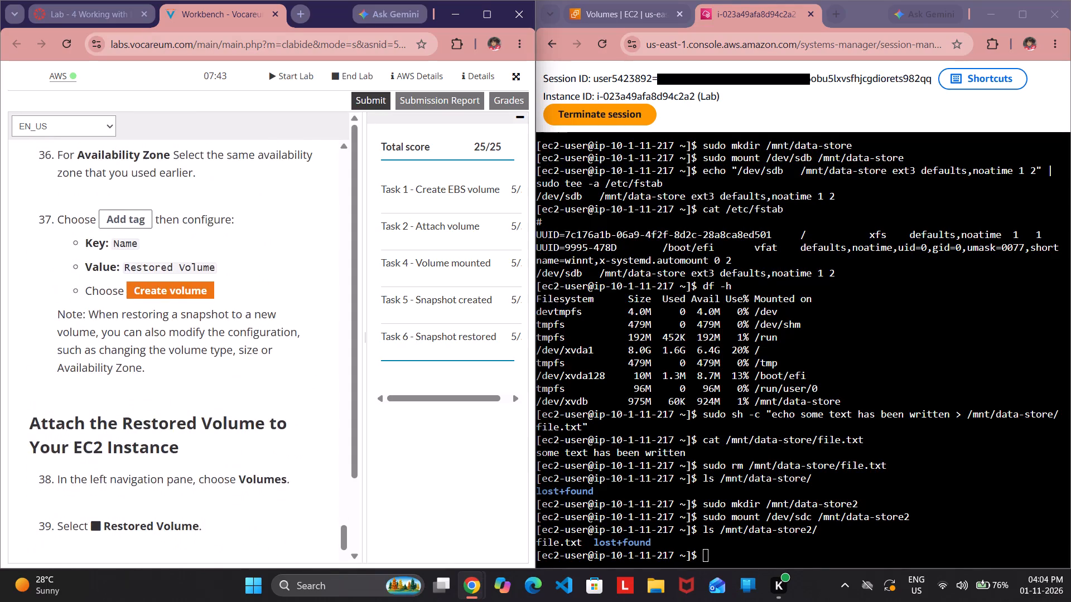
scroll(64, 353, down, 10)
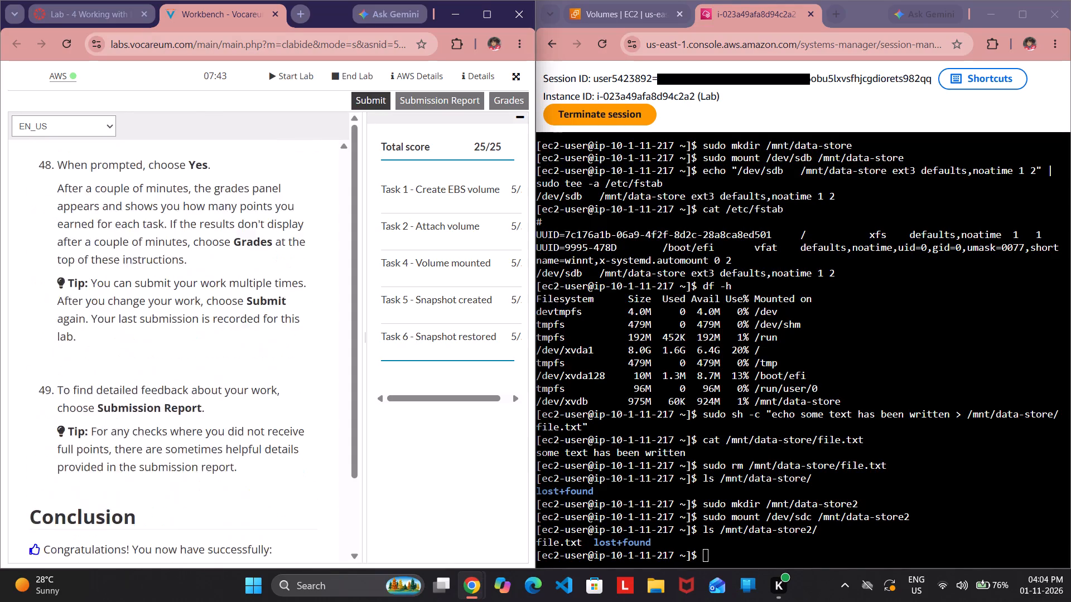
scroll(64, 353, down, 6)
scroll(64, 353, up, 3)
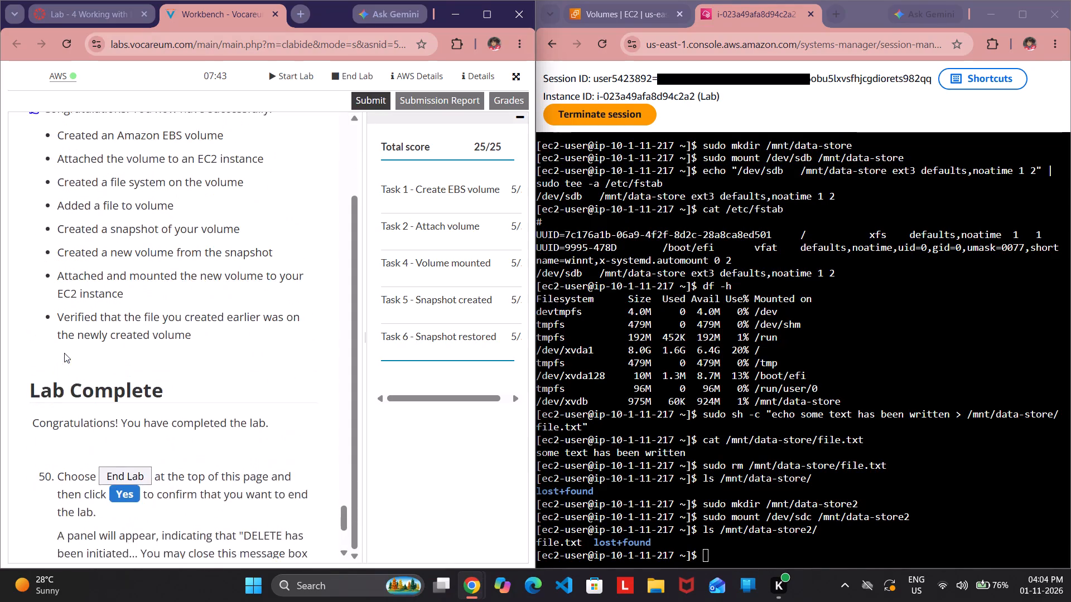
scroll(64, 353, up, 6)
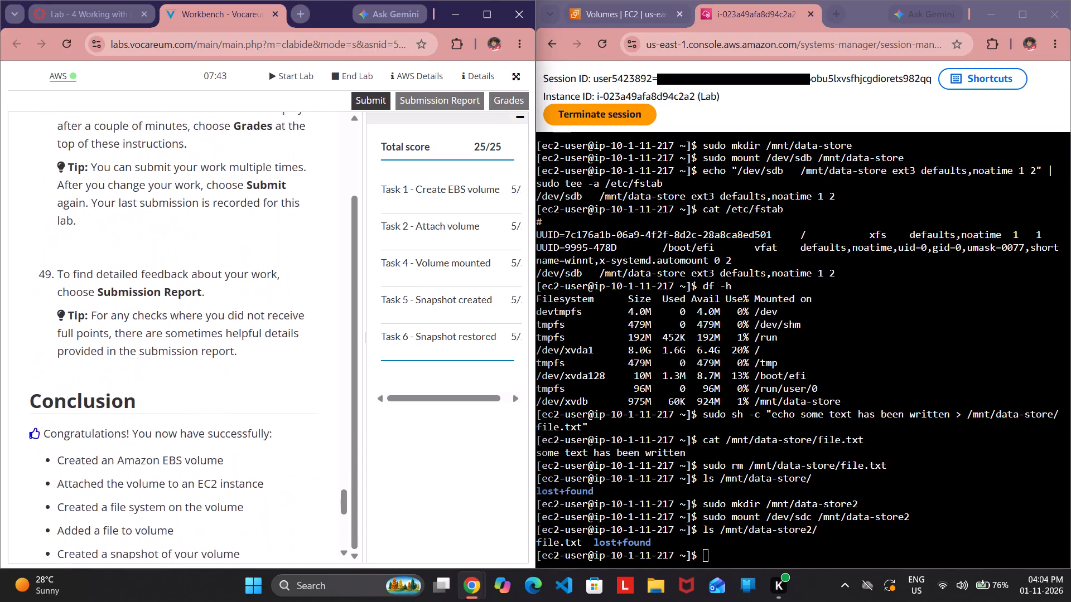
scroll(64, 353, up, 3)
scroll(64, 353, down, 3)
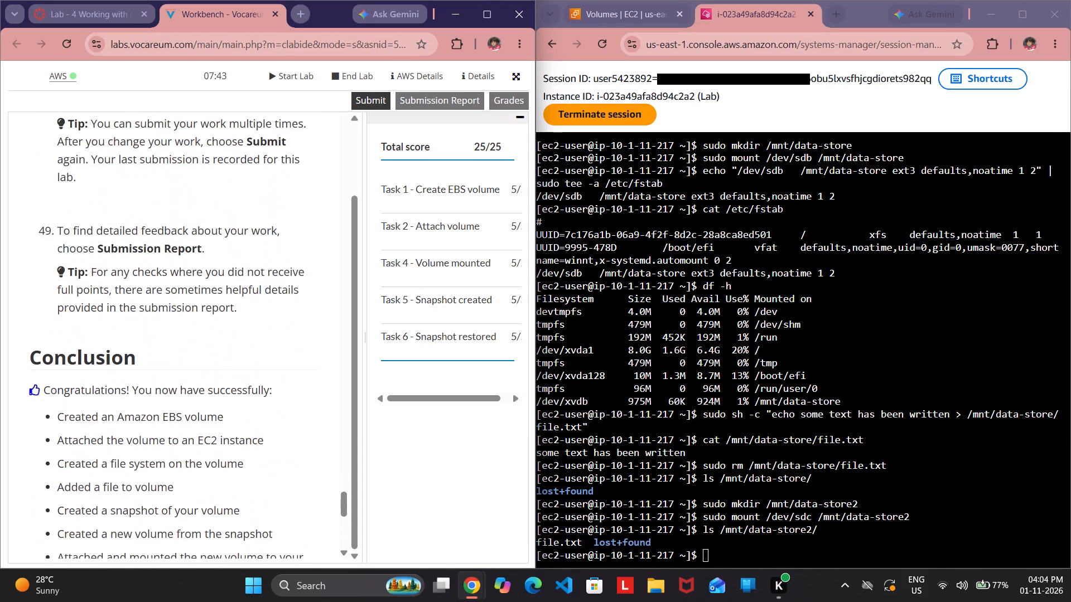
scroll(64, 353, down, 7)
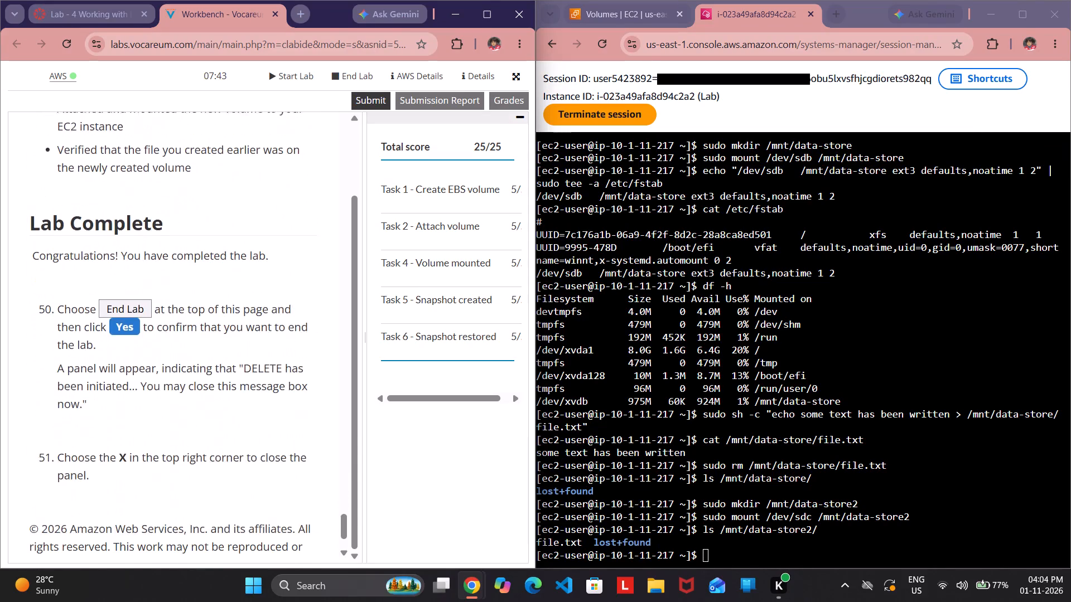
scroll(64, 353, down, 1)
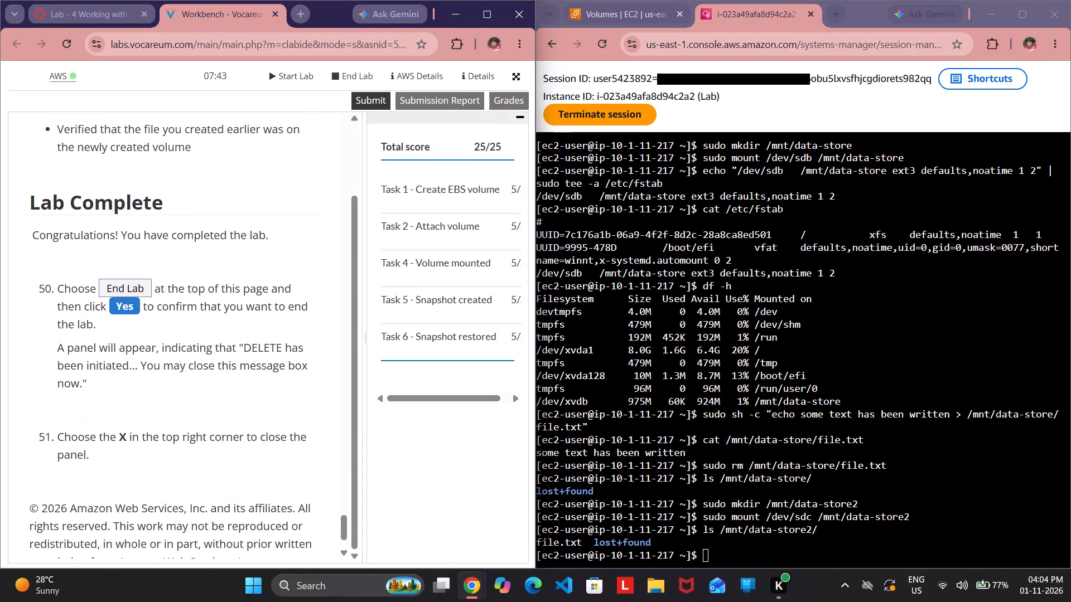
scroll(254, 231, down, 1)
click(254, 231)
scroll(254, 231, down, 2)
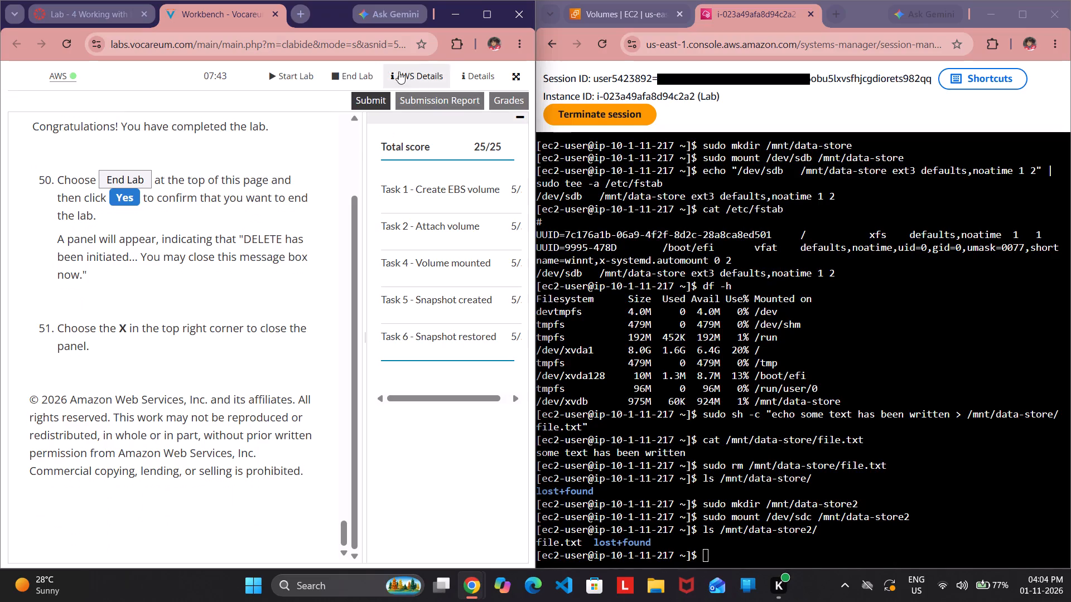
End the AWS lab and confirm the permanent deletion of its resources.
click(358, 72)
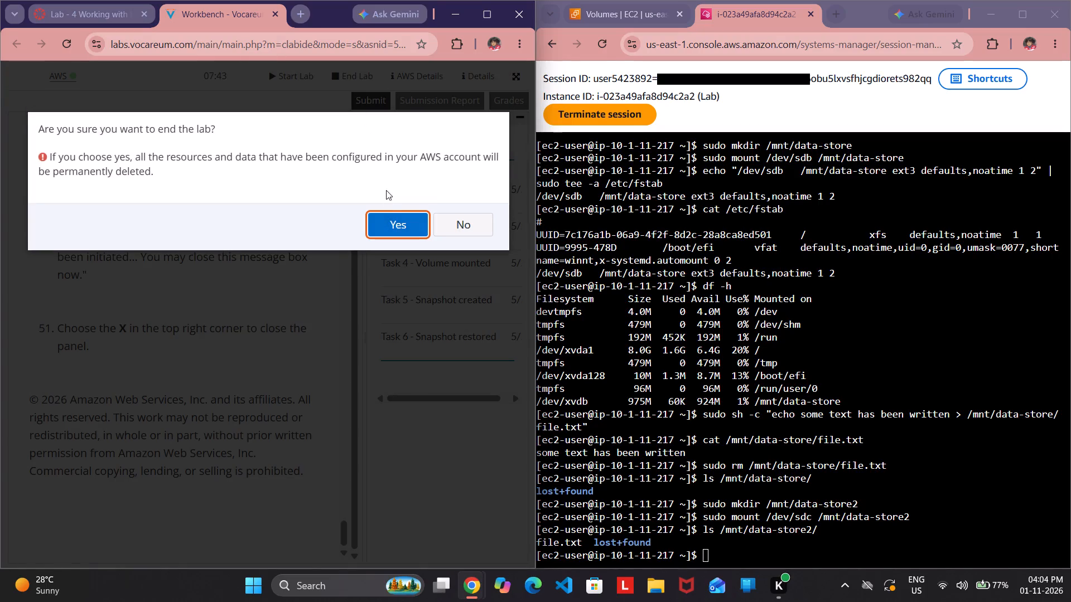
click(385, 221)
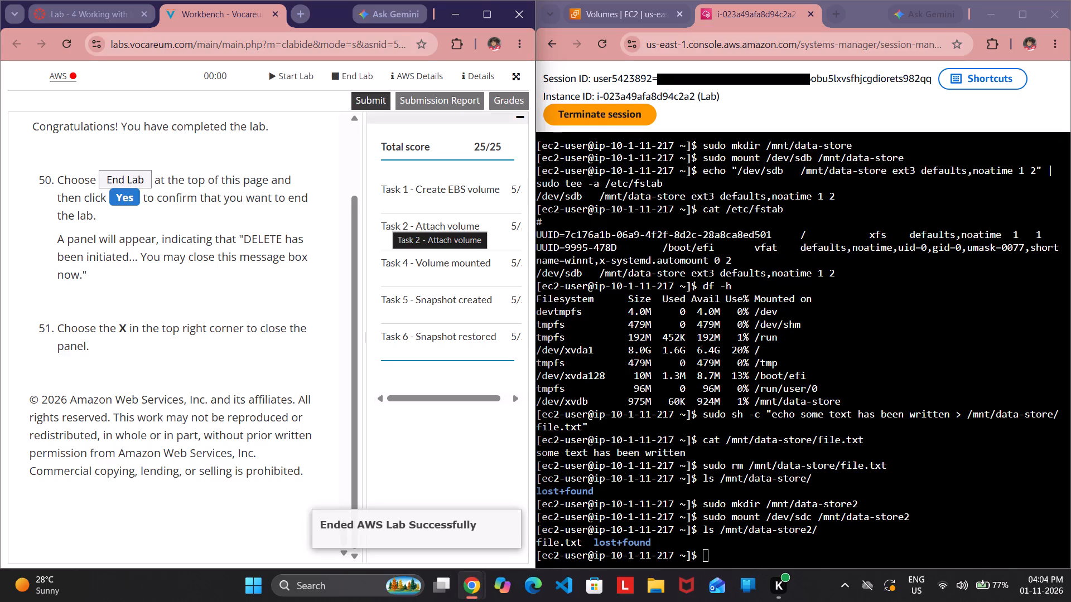
Close the AWS console browser window and the Vocareum Workbench page.
click(1040, 8)
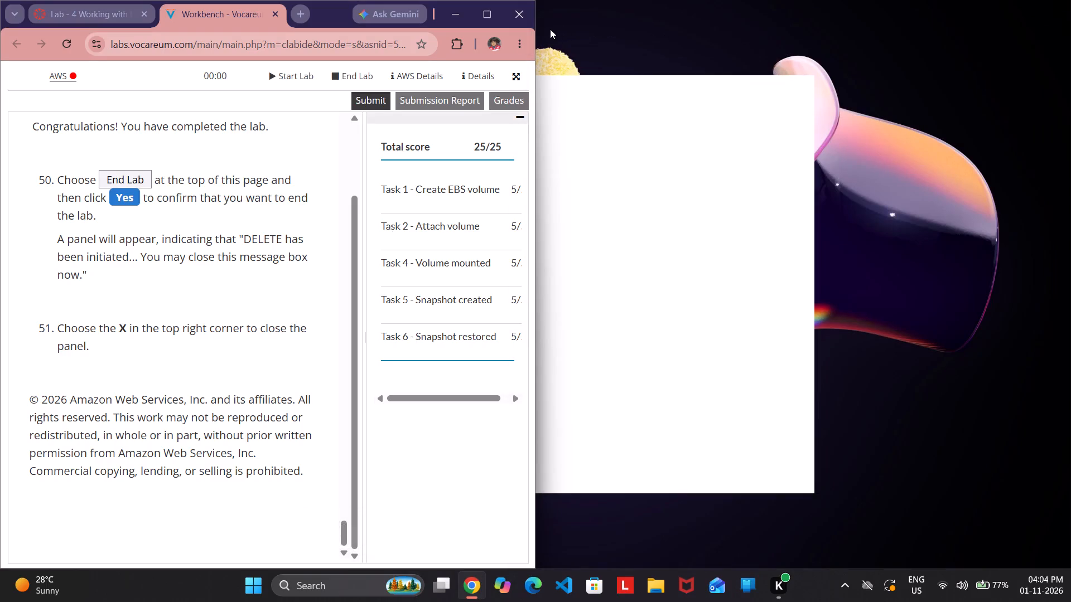
click(270, 16)
Go from the Lab - 4 Working with EBS page to the AWS Academy Dashboard and maximize the browser window.
click(91, 10)
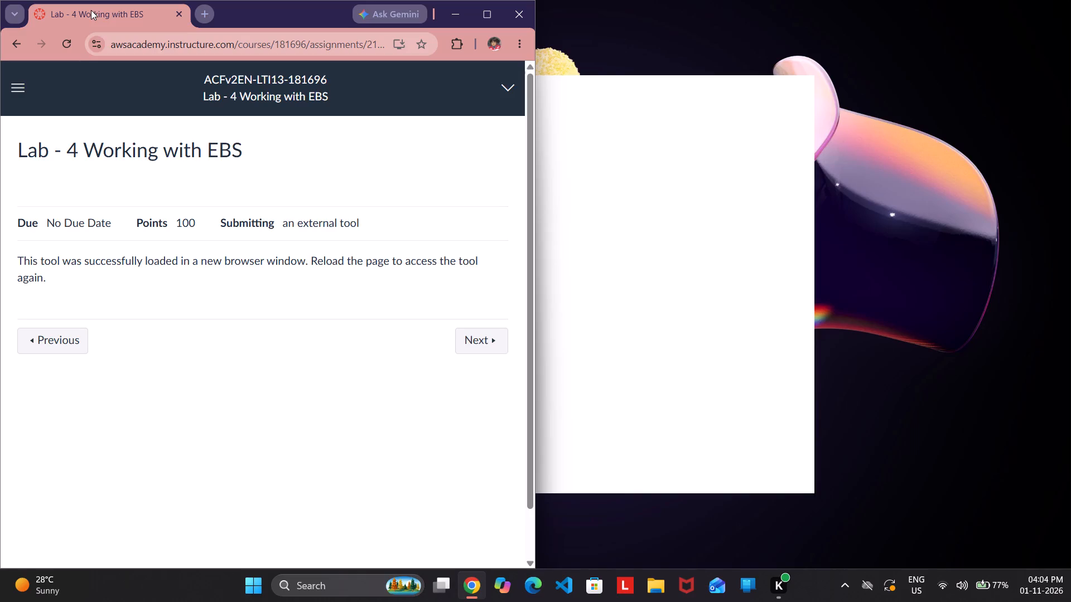
click(23, 91)
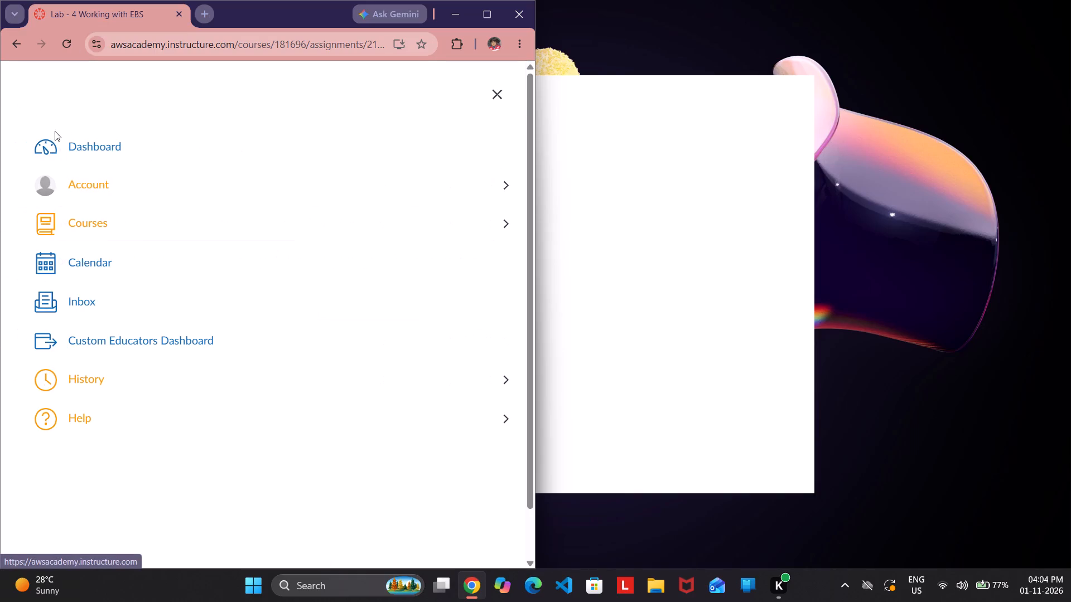
click(68, 143)
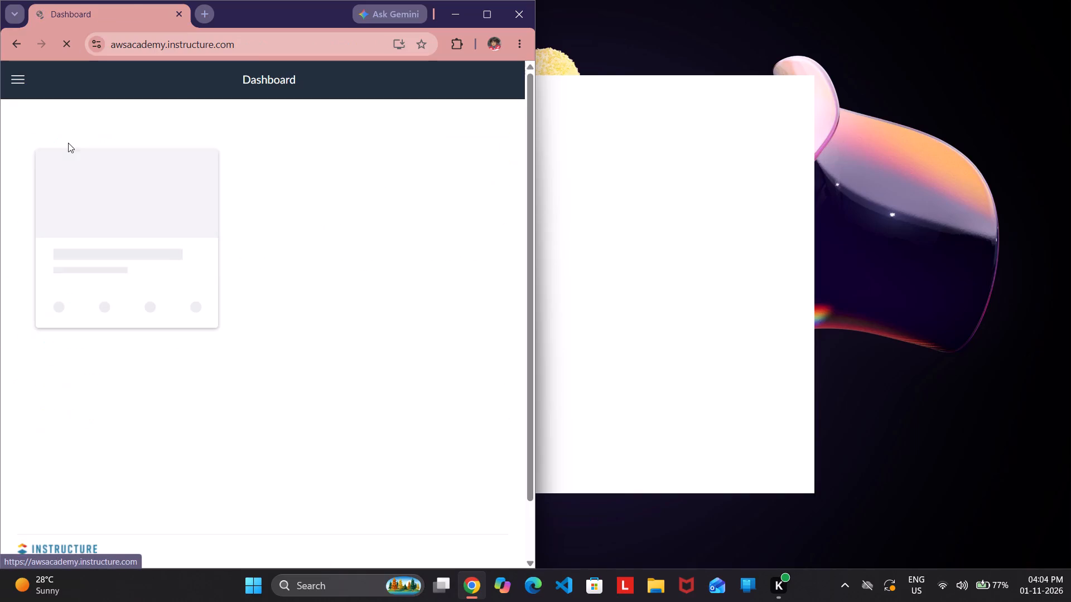
click(485, 12)
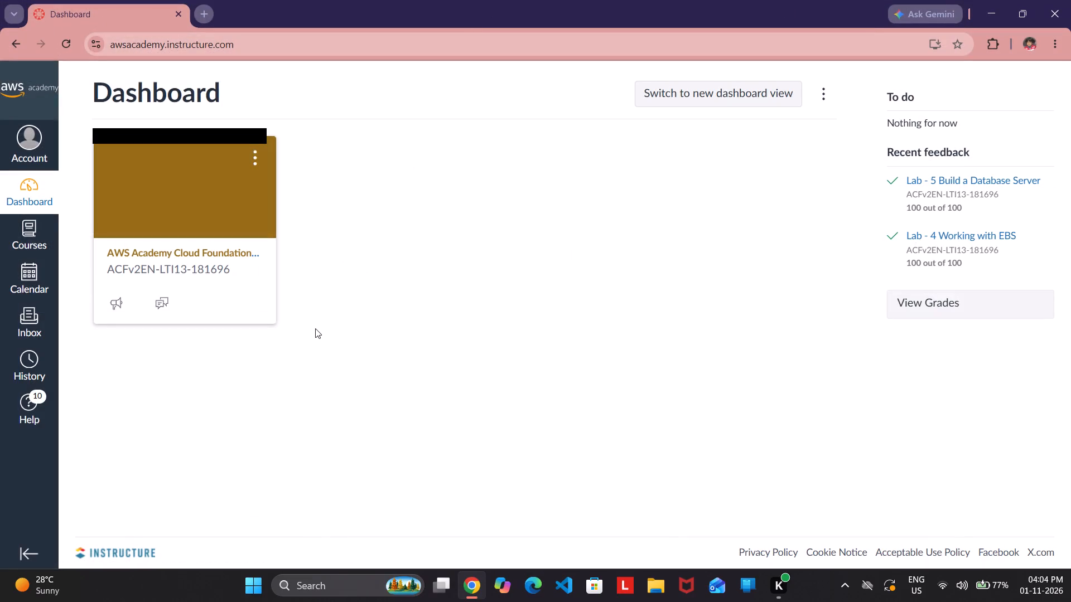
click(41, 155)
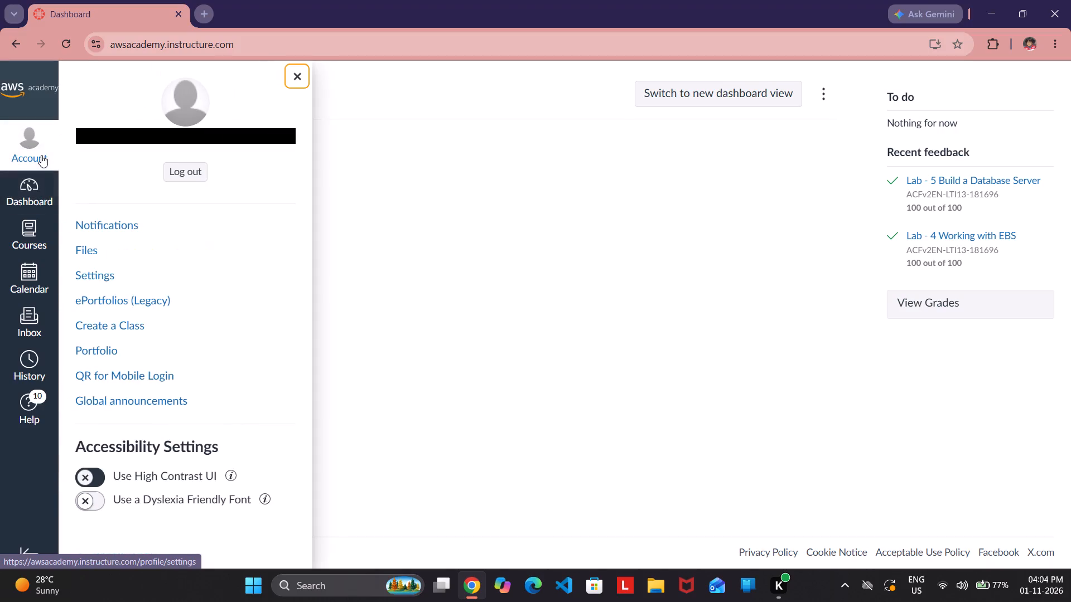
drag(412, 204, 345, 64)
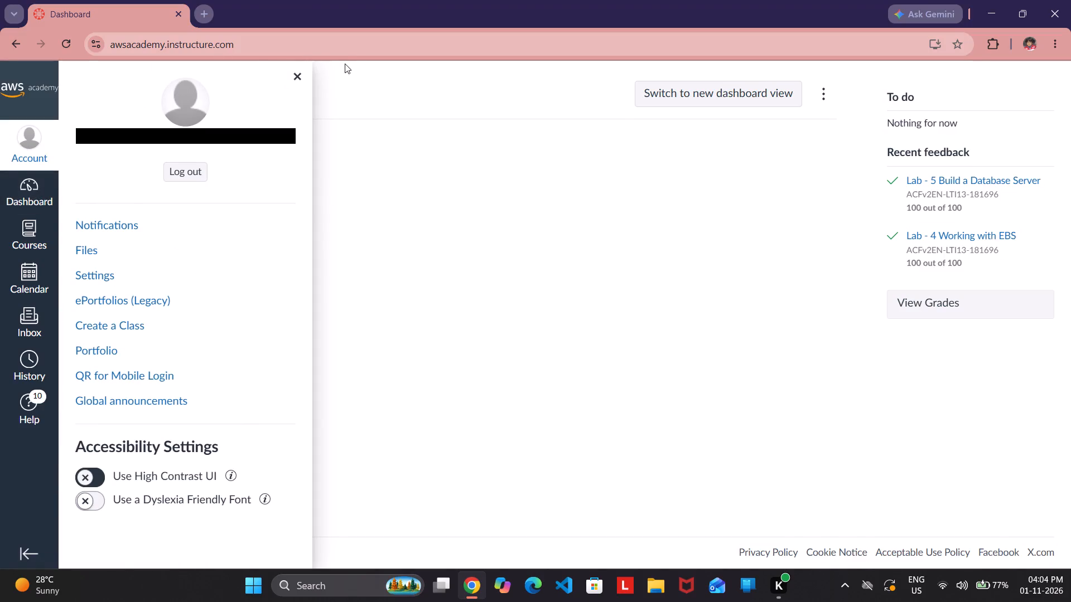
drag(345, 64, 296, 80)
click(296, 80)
Open the AWS Academy Cloud Foundations course's Grades page and check the lab scores, including Lab - 4 Working with EBS.
click(181, 230)
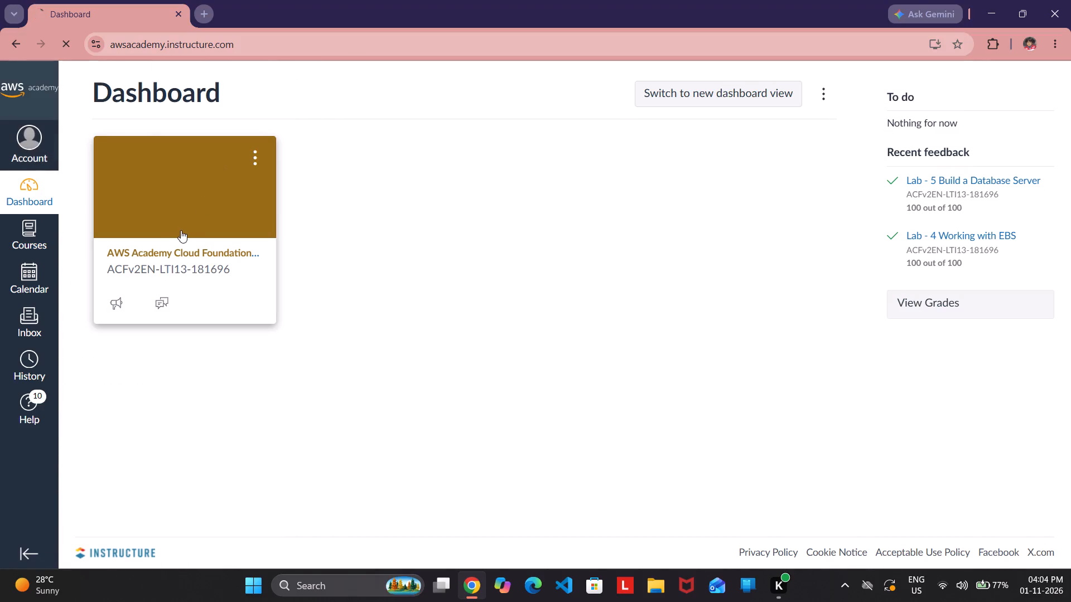
click(181, 230)
click(181, 249)
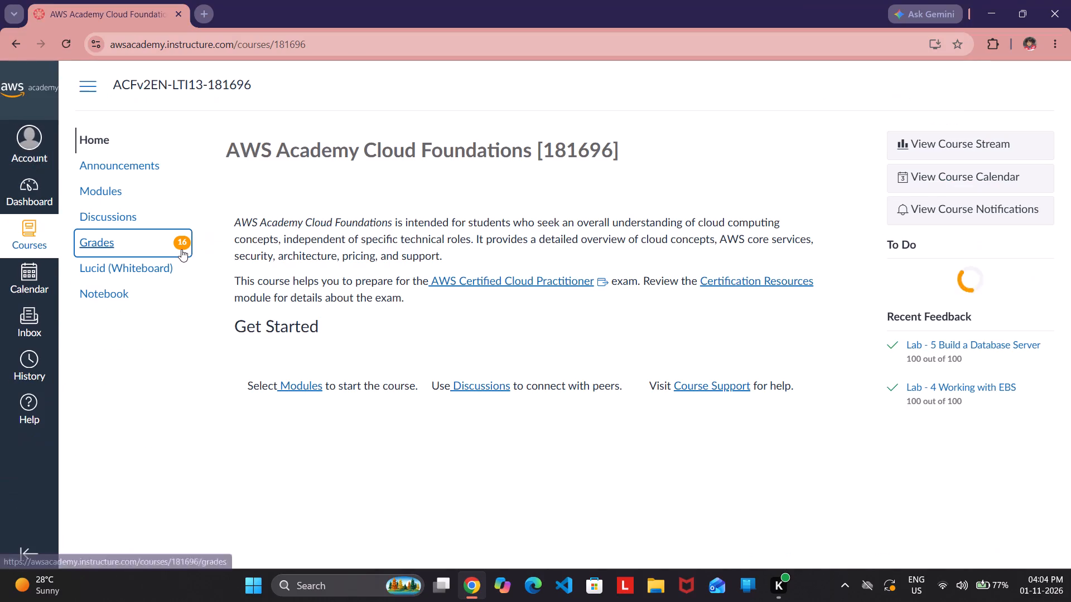
click(164, 246)
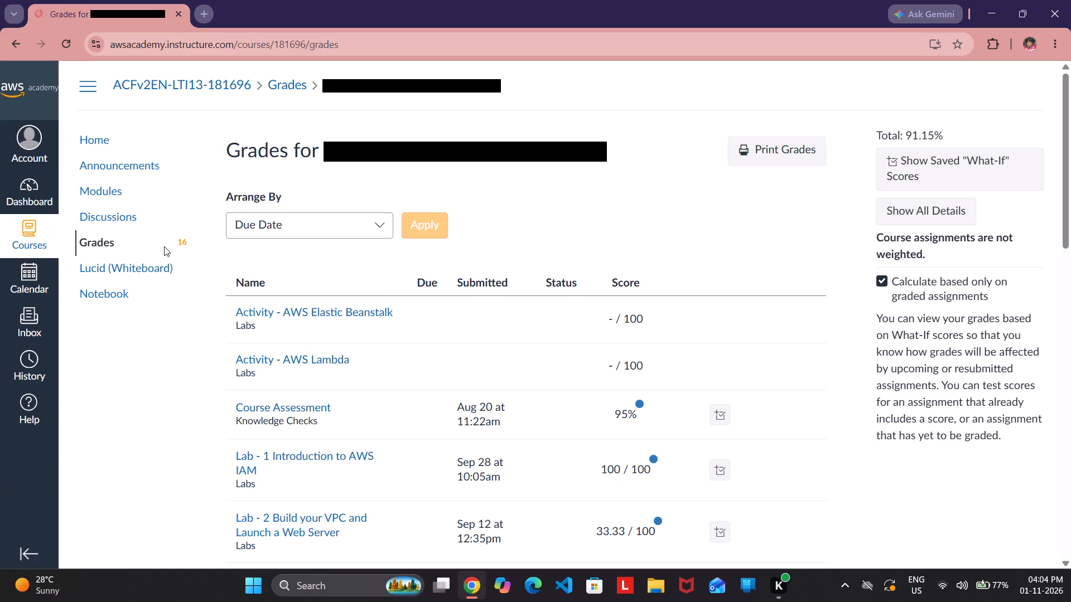
scroll(445, 335, down, 3)
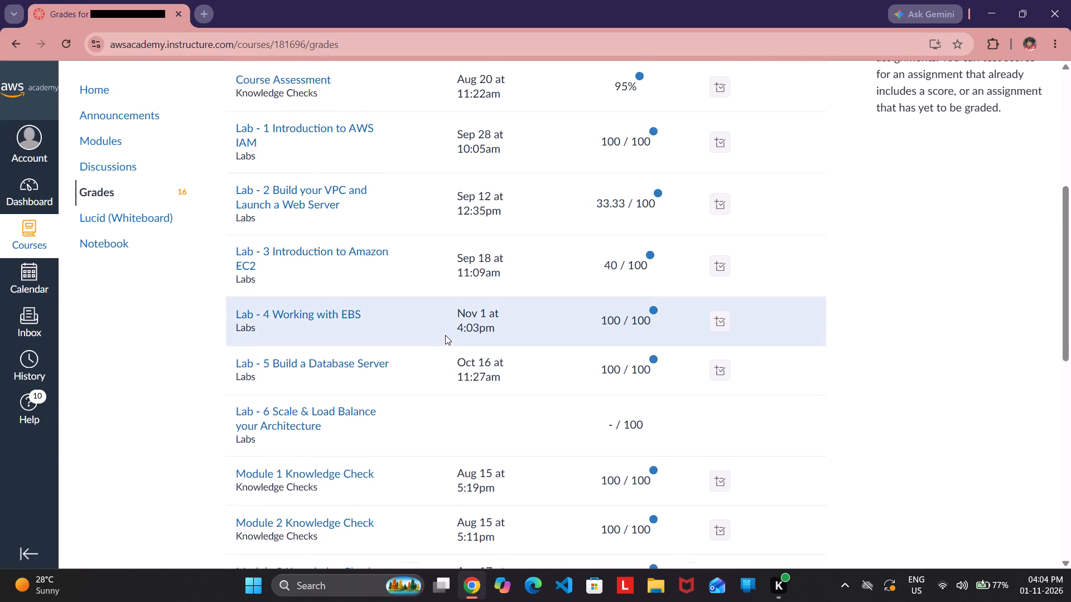
scroll(457, 273, down, 5)
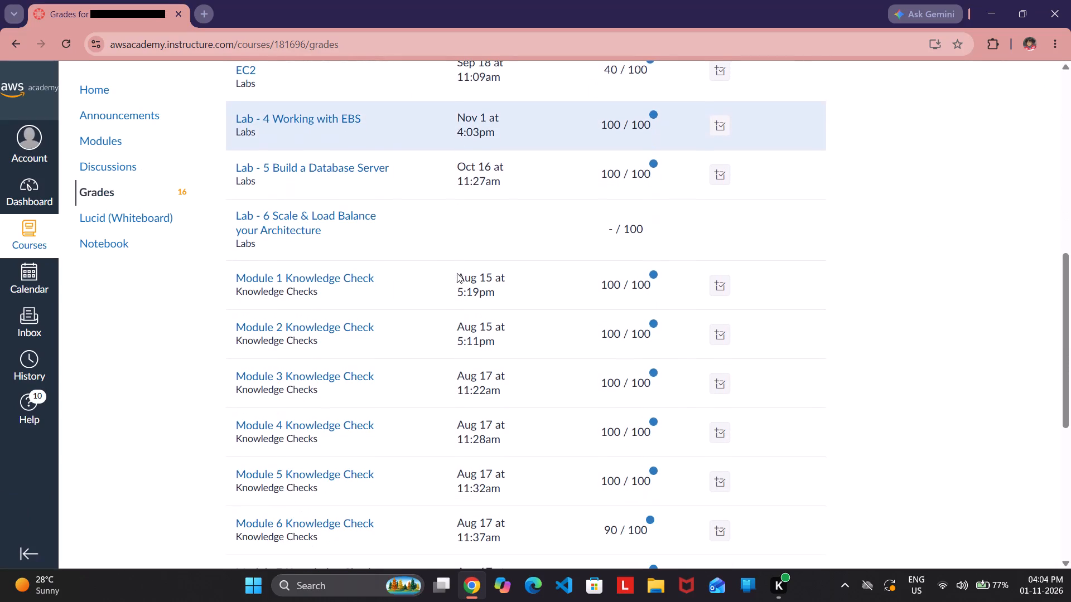
scroll(523, 223, up, 3)
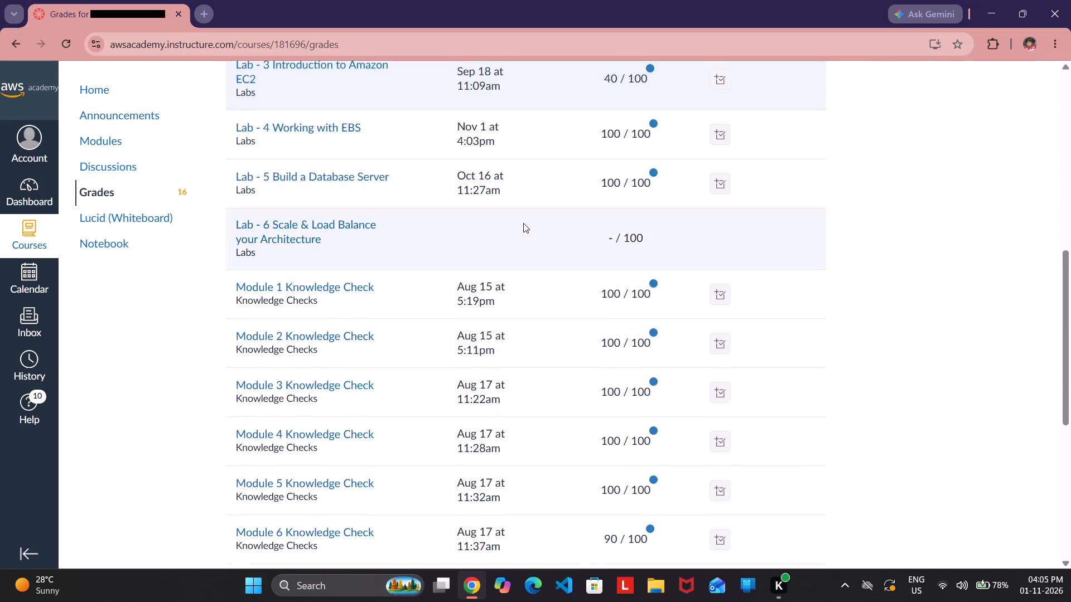
scroll(514, 234, up, 3)
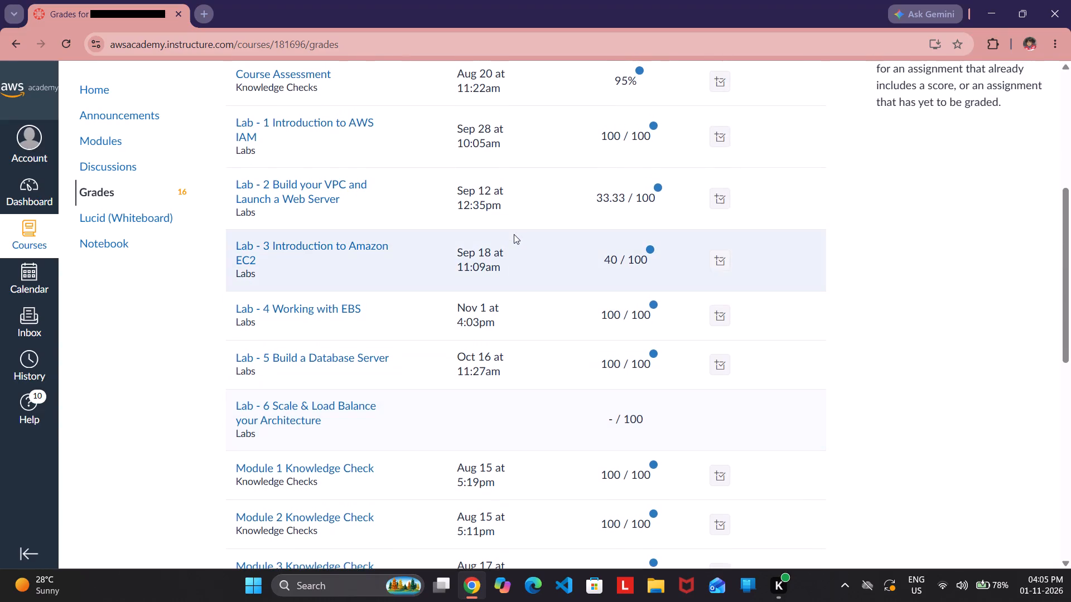